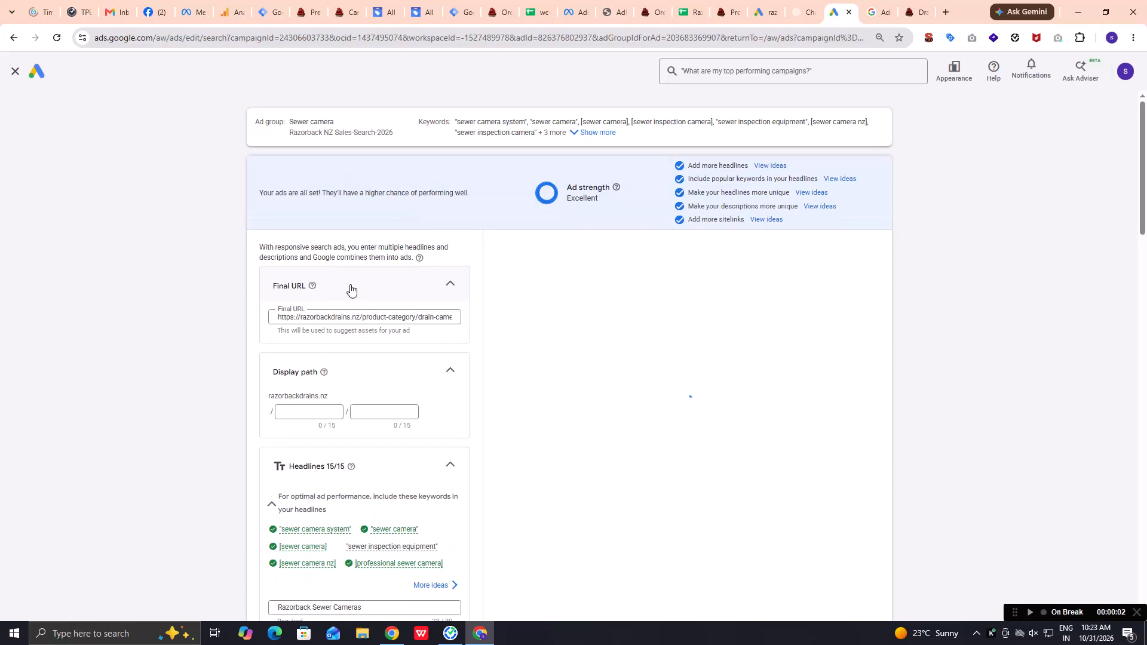
# Switch to the Equipment Purchase - High Intent ad and resume the paused work-time tracker.
pyautogui.click(751, 10)
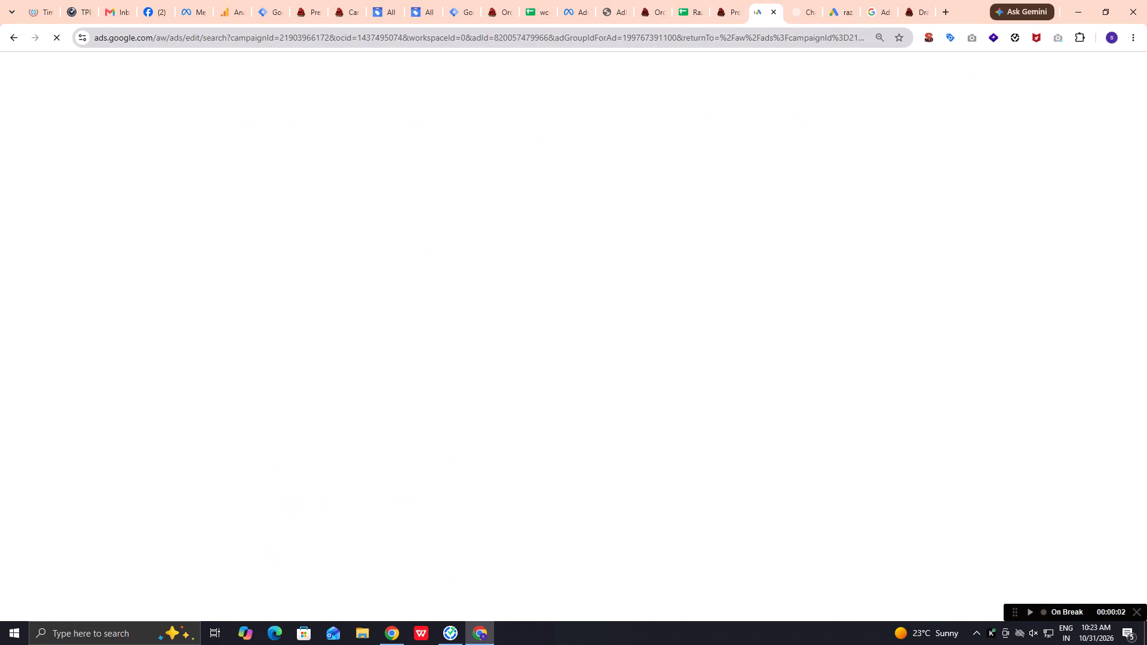
pyautogui.click(1026, 615)
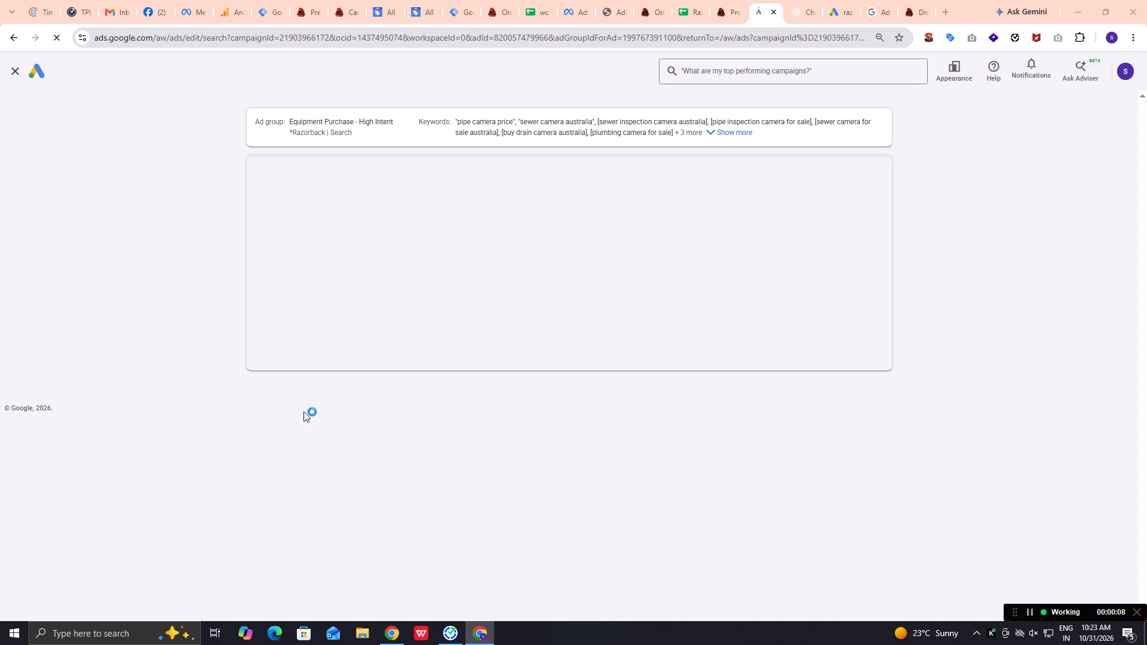
# Leave the ad editor and open the campaign list for the *Razorback | Search campaign.
pyautogui.click(19, 73)
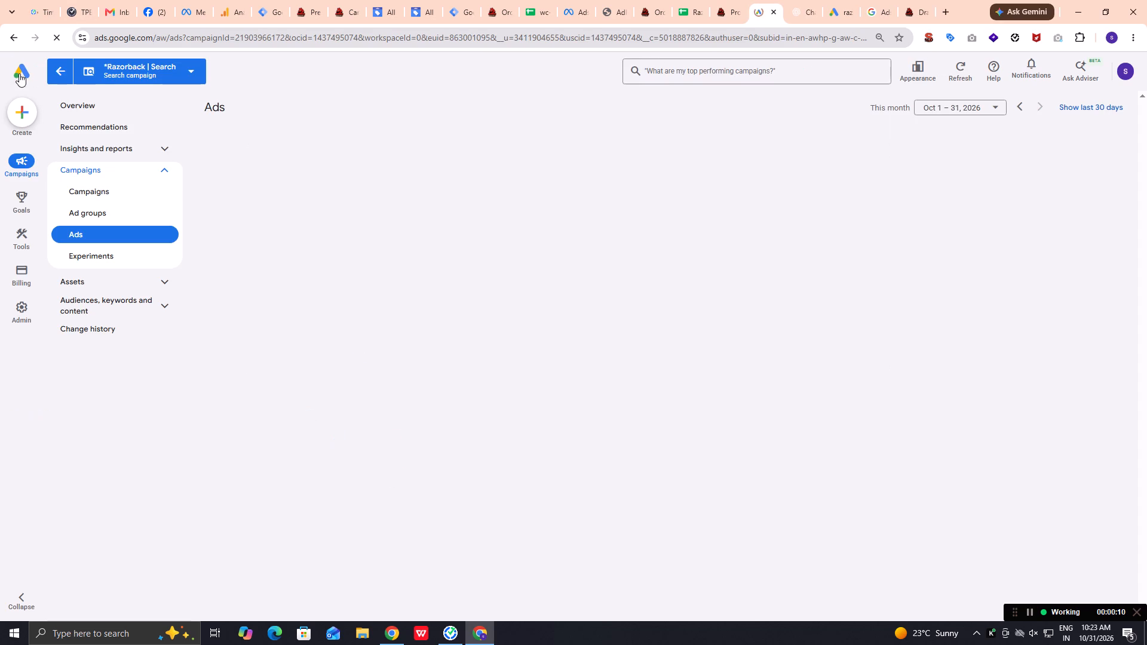
pyautogui.click(106, 188)
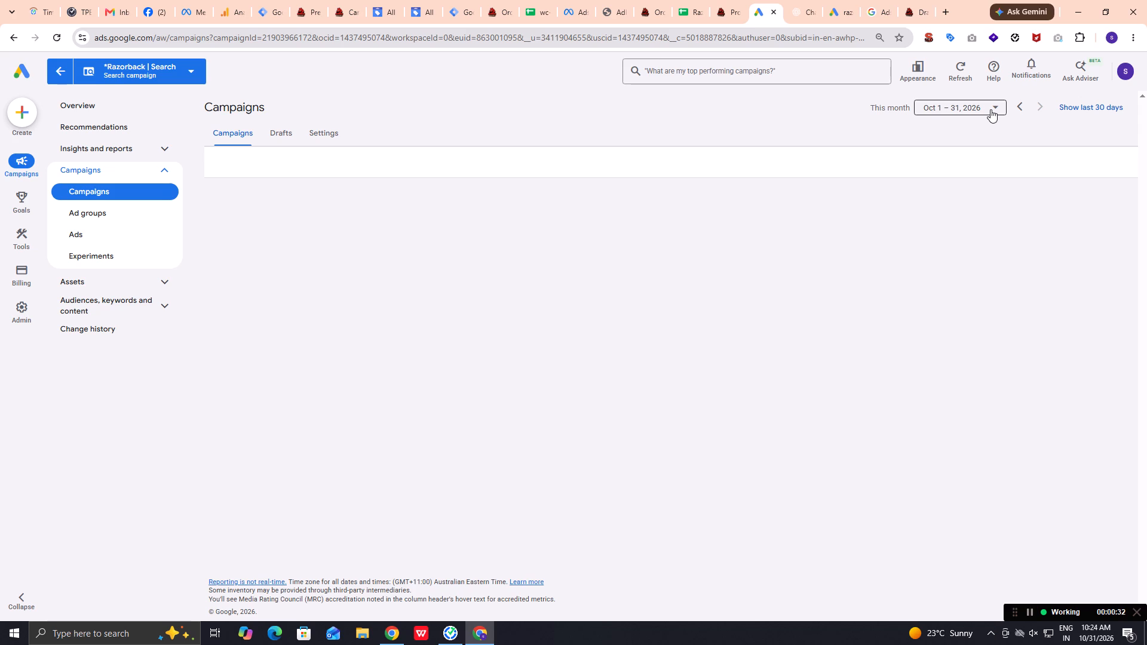
pyautogui.click(103, 209)
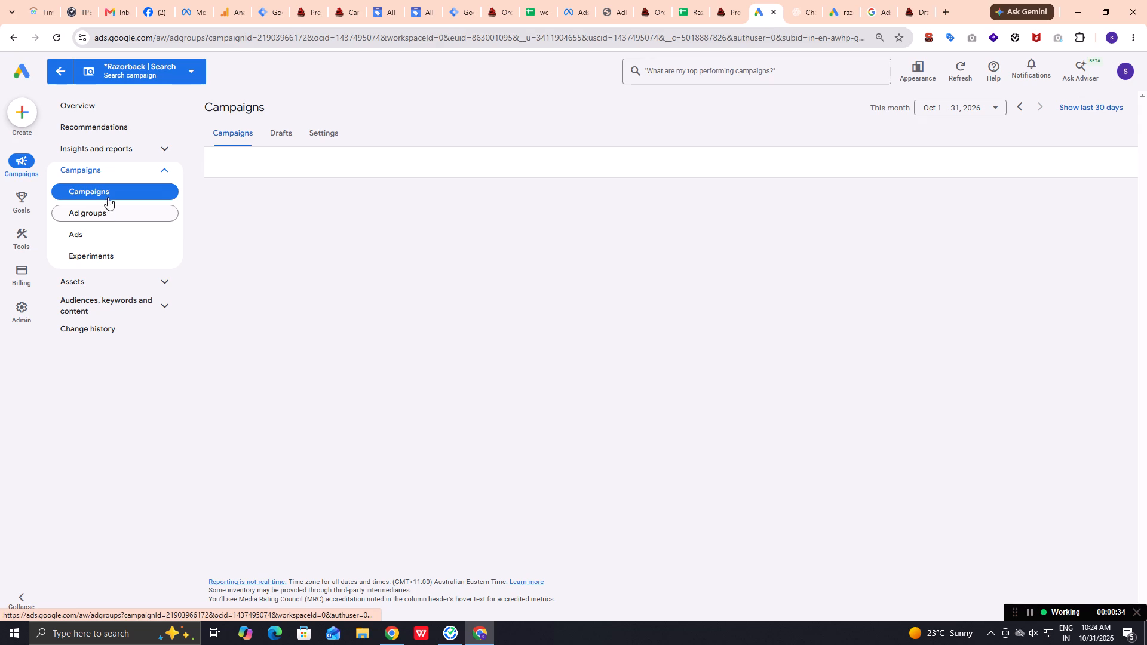
pyautogui.click(109, 193)
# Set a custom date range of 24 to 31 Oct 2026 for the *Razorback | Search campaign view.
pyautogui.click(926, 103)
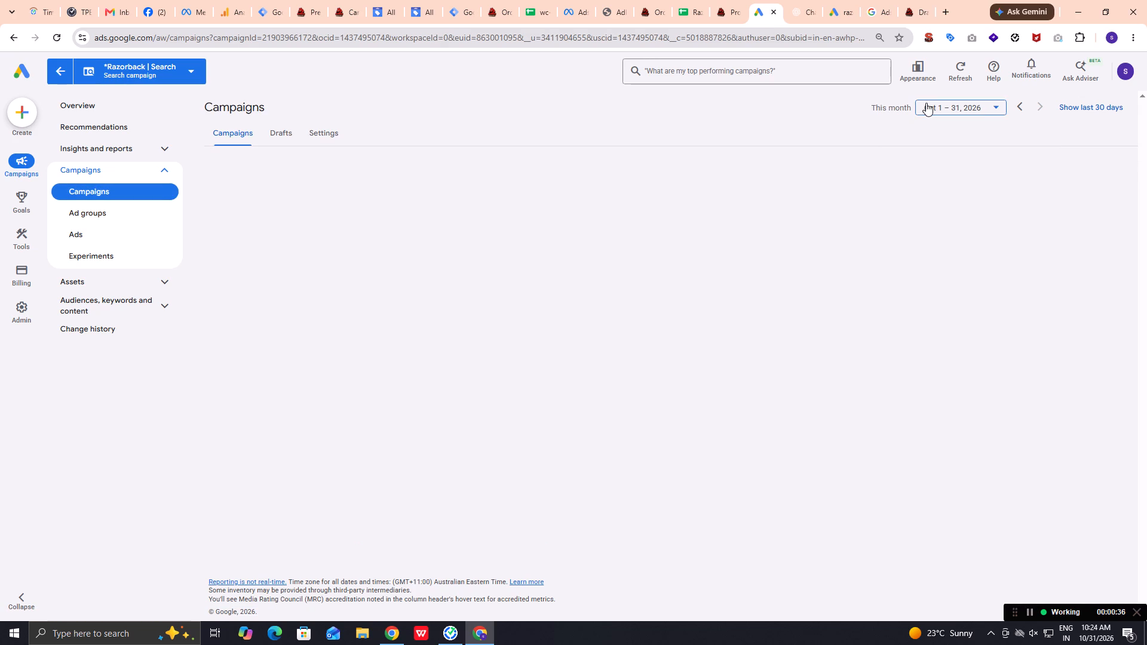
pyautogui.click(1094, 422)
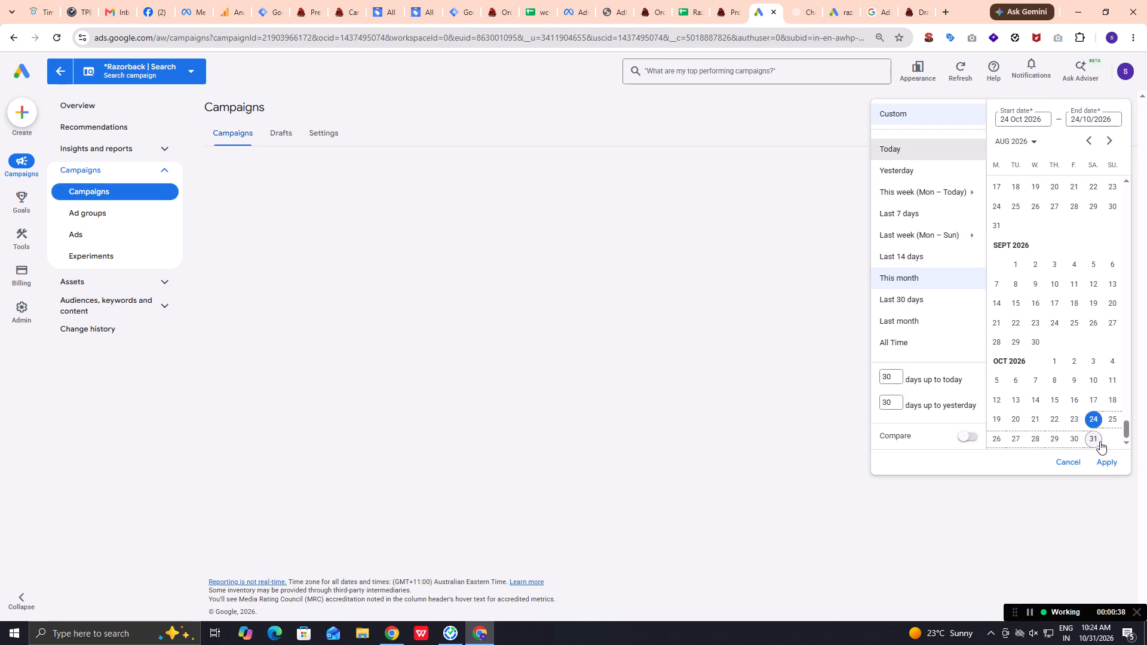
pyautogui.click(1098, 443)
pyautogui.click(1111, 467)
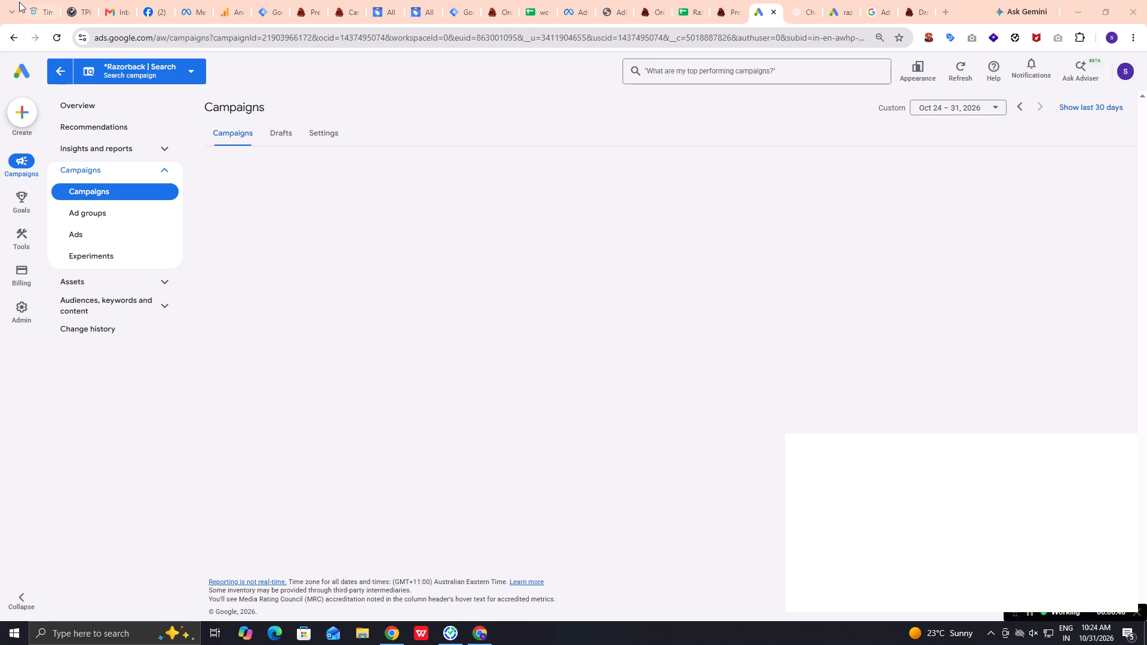
# Reload the page, return to the All campaigns view and skip the McAfee protection pop-up.
pyautogui.click(59, 40)
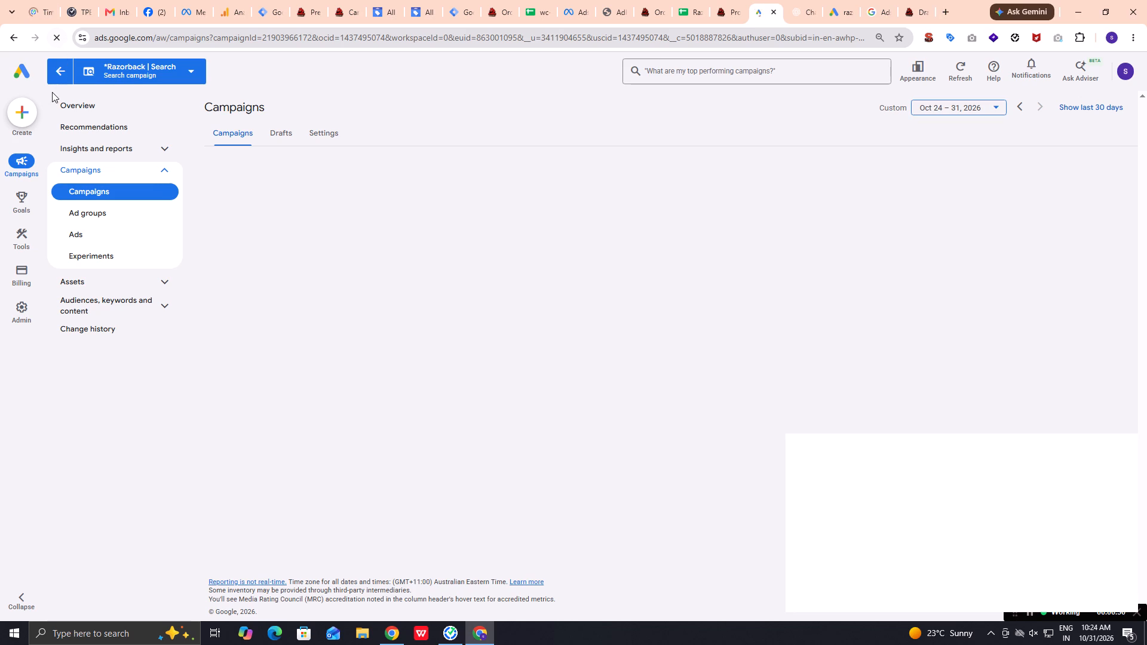
pyautogui.click(57, 68)
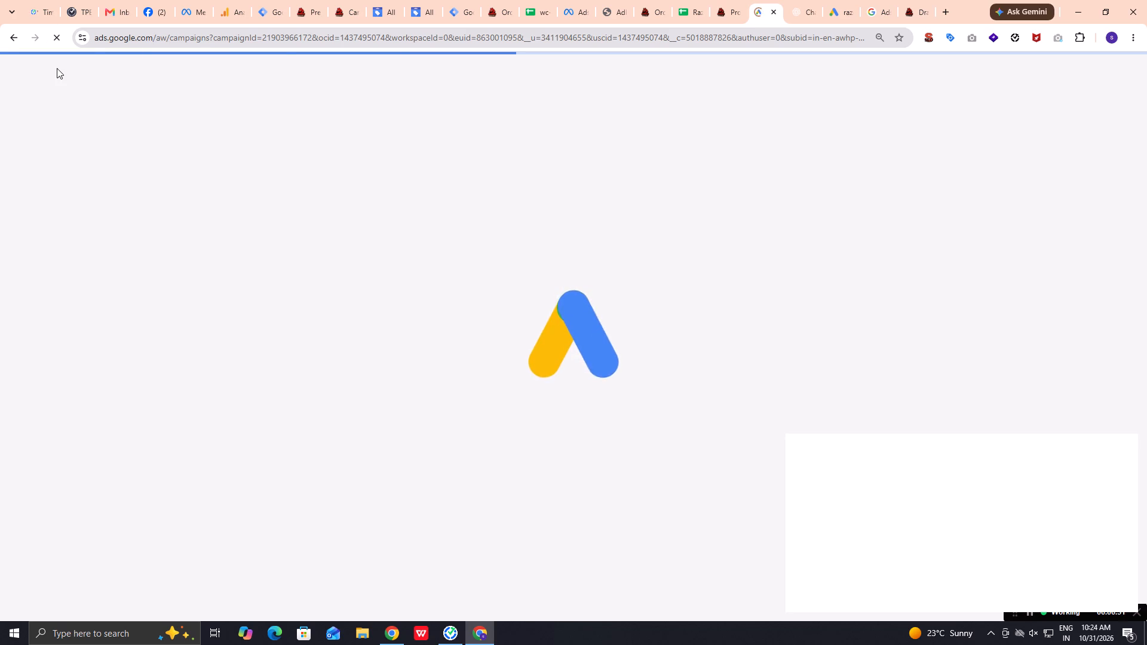
pyautogui.click(57, 67)
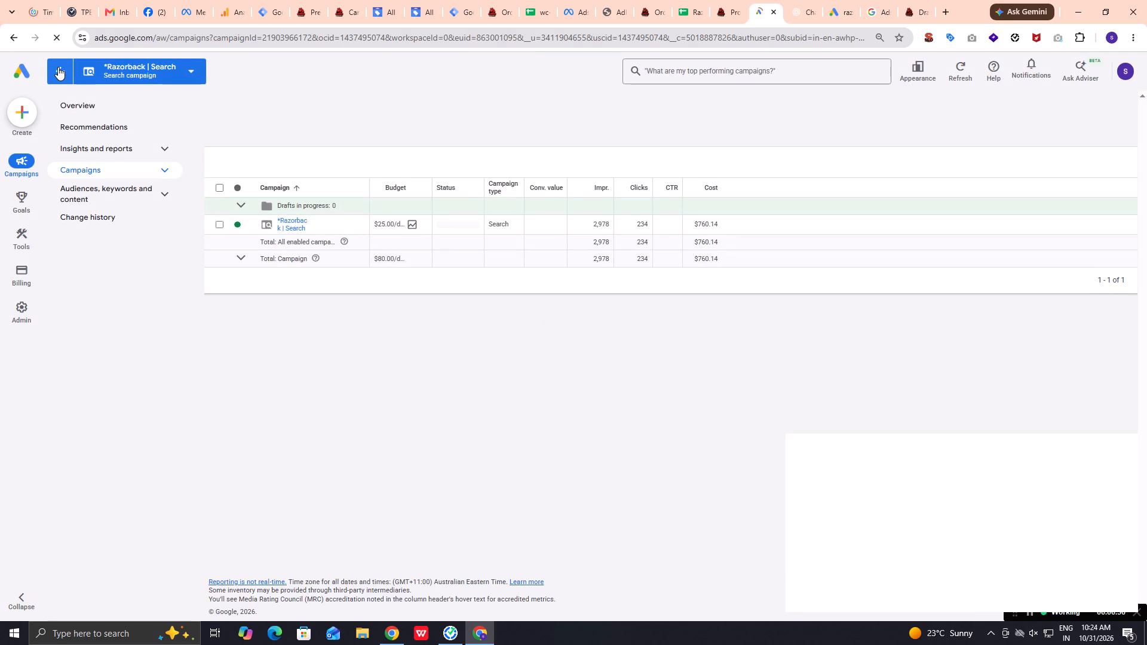
pyautogui.click(64, 73)
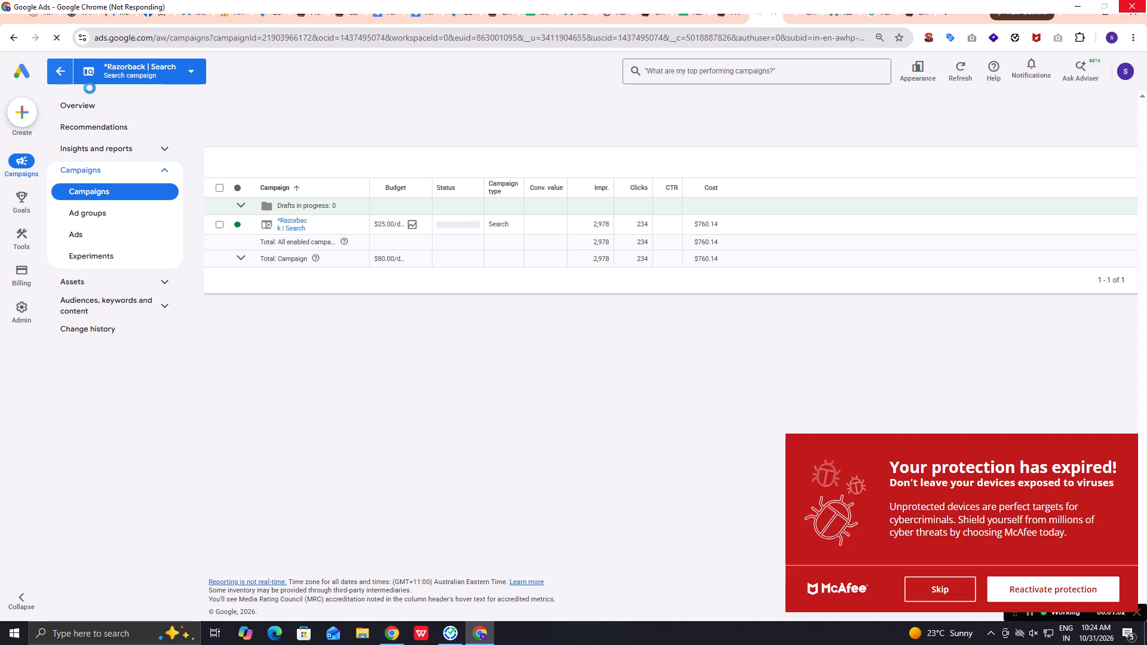
pyautogui.click(955, 589)
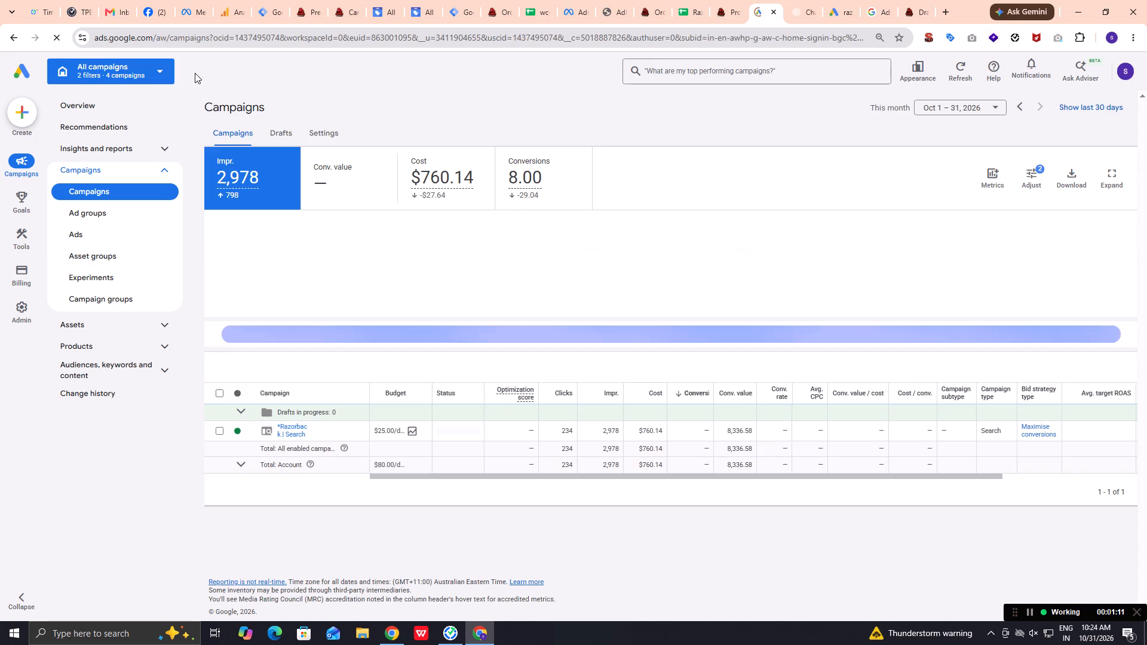
# Set the All campaigns report to a custom date range of 24 to 31 Oct 2026.
pyautogui.scroll(-1, 298, 291)
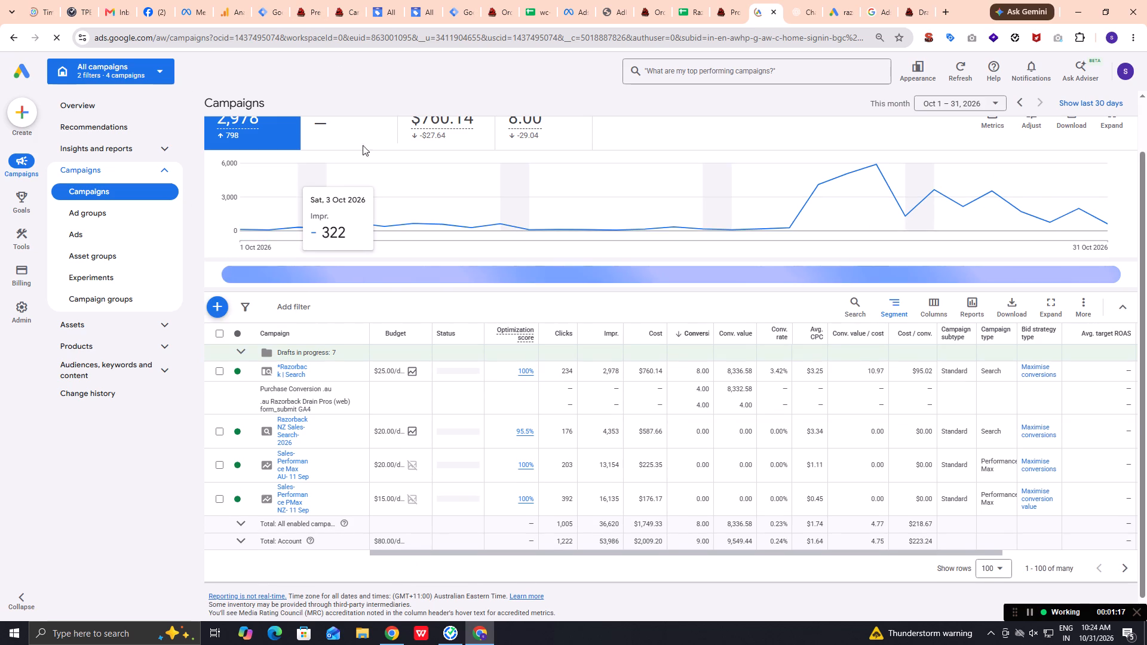
pyautogui.click(967, 103)
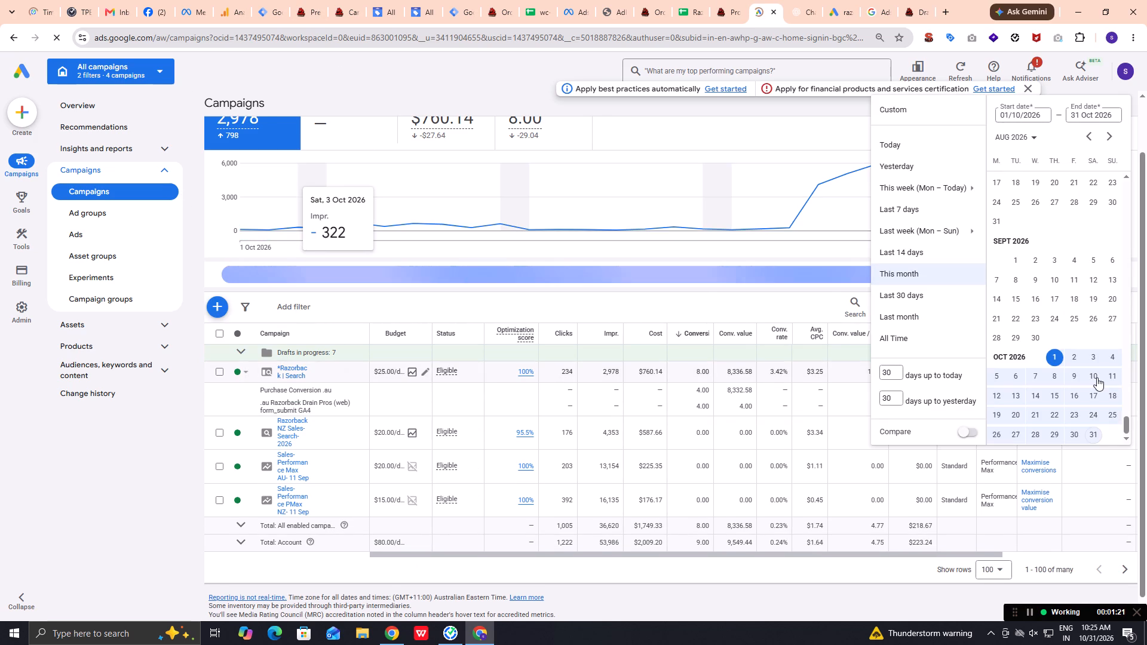
pyautogui.click(1095, 415)
pyautogui.click(1096, 441)
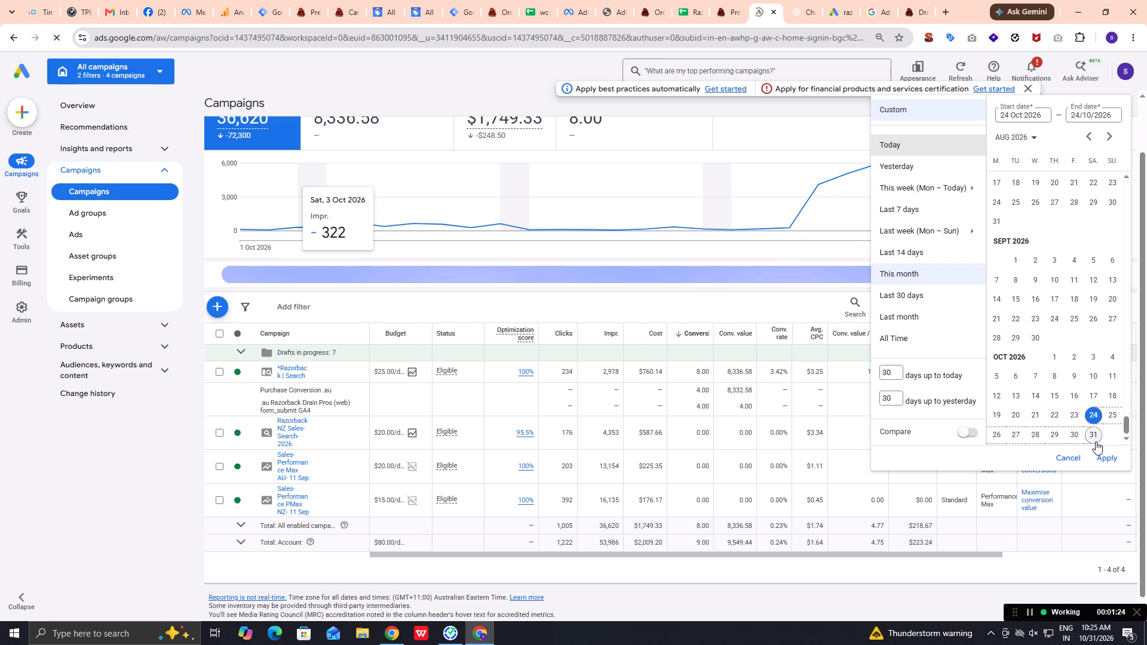
pyautogui.click(1111, 459)
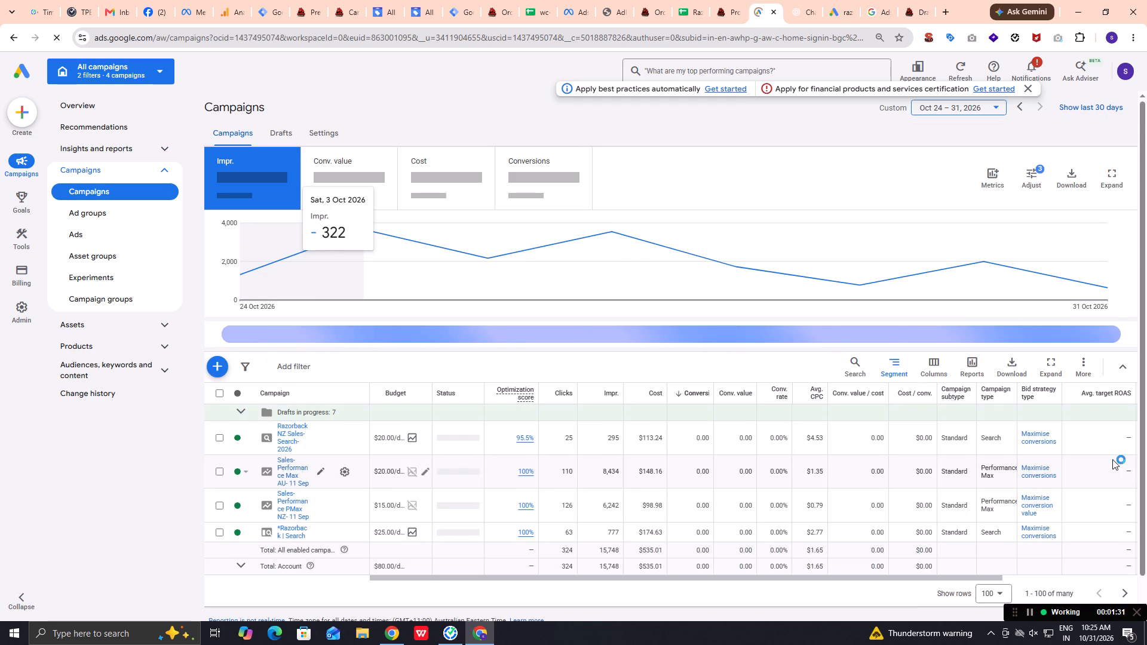
# Check the WooCommerce orders list of the razorbackdrains.au site.
pyautogui.click(740, 4)
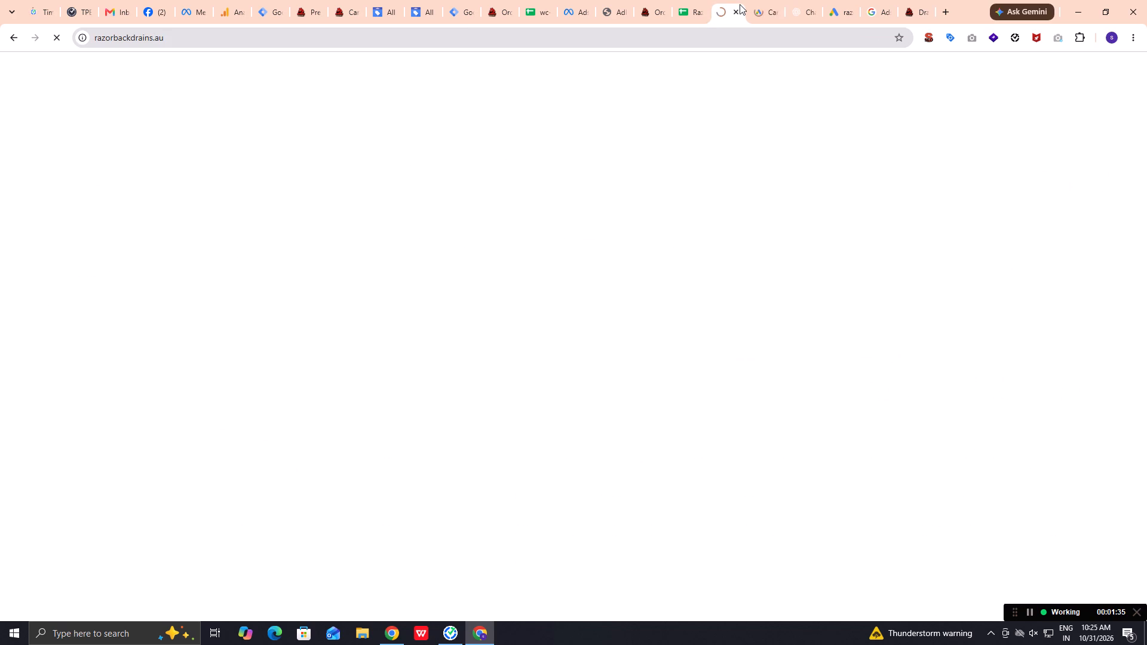
pyautogui.click(663, 3)
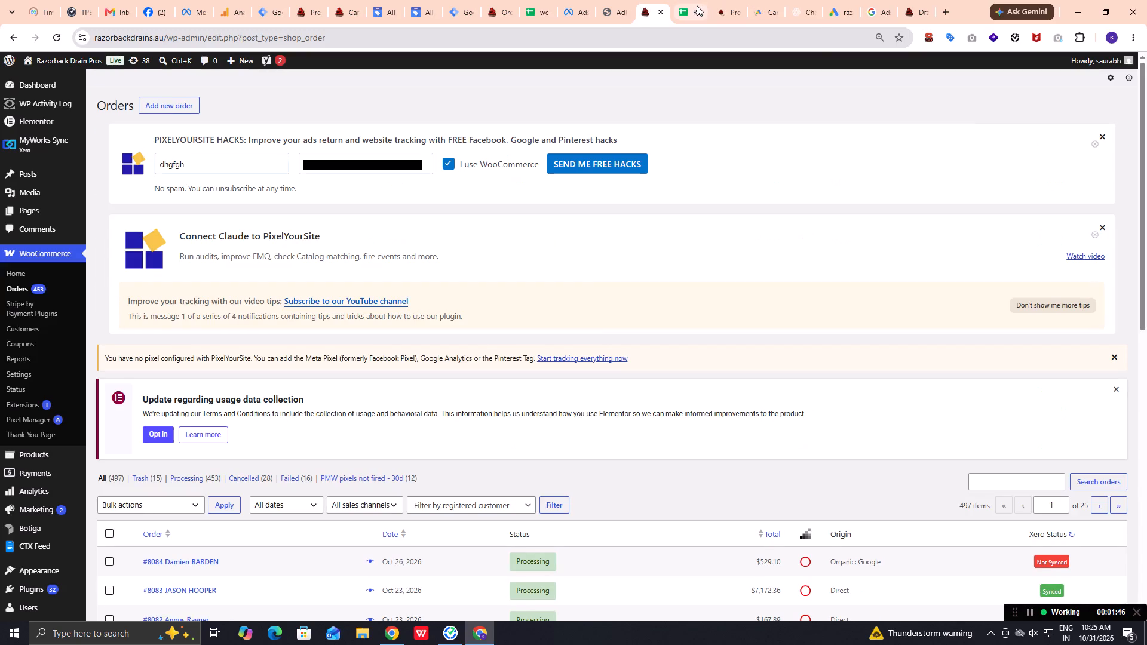
pyautogui.click(697, 5)
pyautogui.click(728, 4)
pyautogui.click(772, 0)
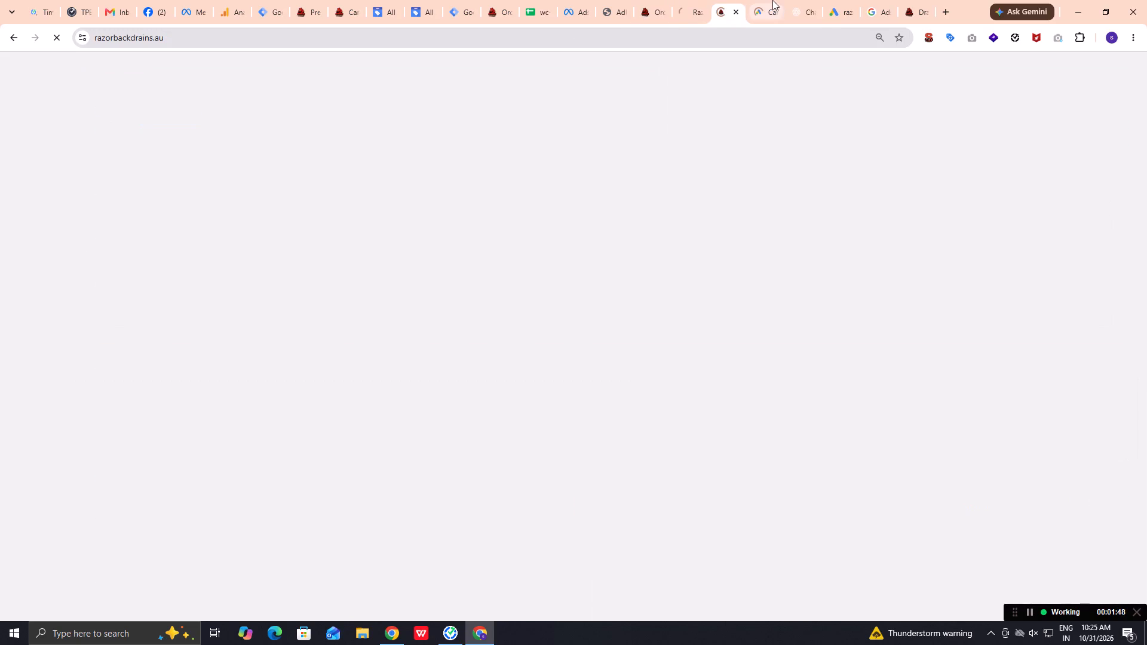
# Review the Sewer camera ad of Razorback NZ Sales-Search-2026: its final URL, headlines, descriptions, images, business details and sitelinks.
pyautogui.click(836, 12)
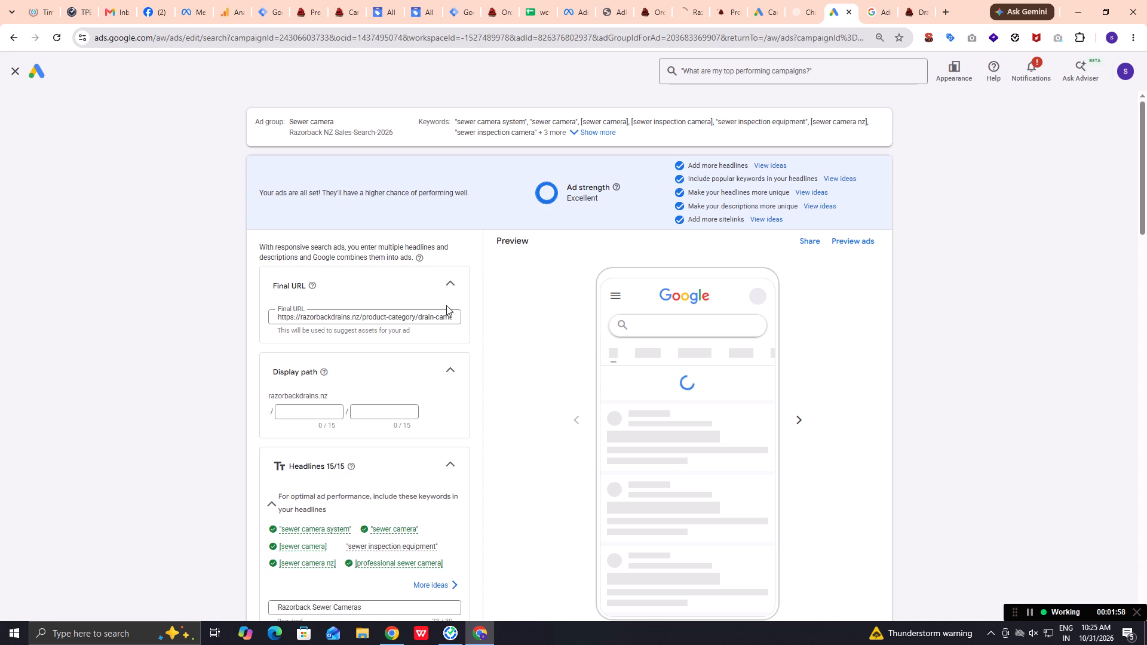
pyautogui.scroll(-10, 446, 305)
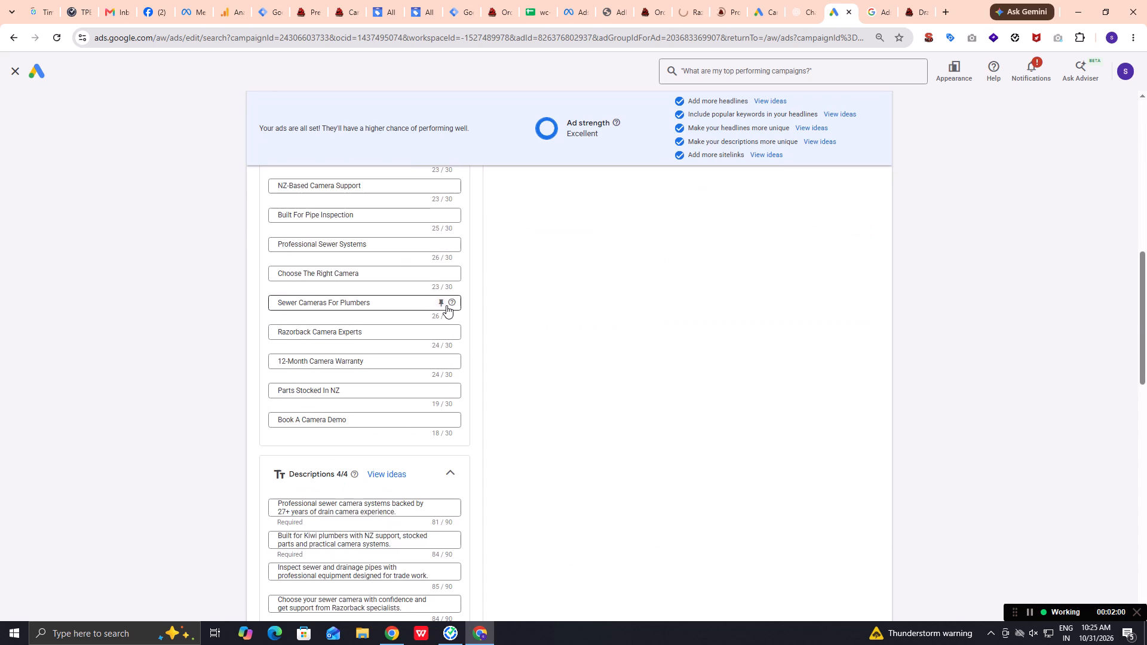
pyautogui.scroll(-5, 446, 305)
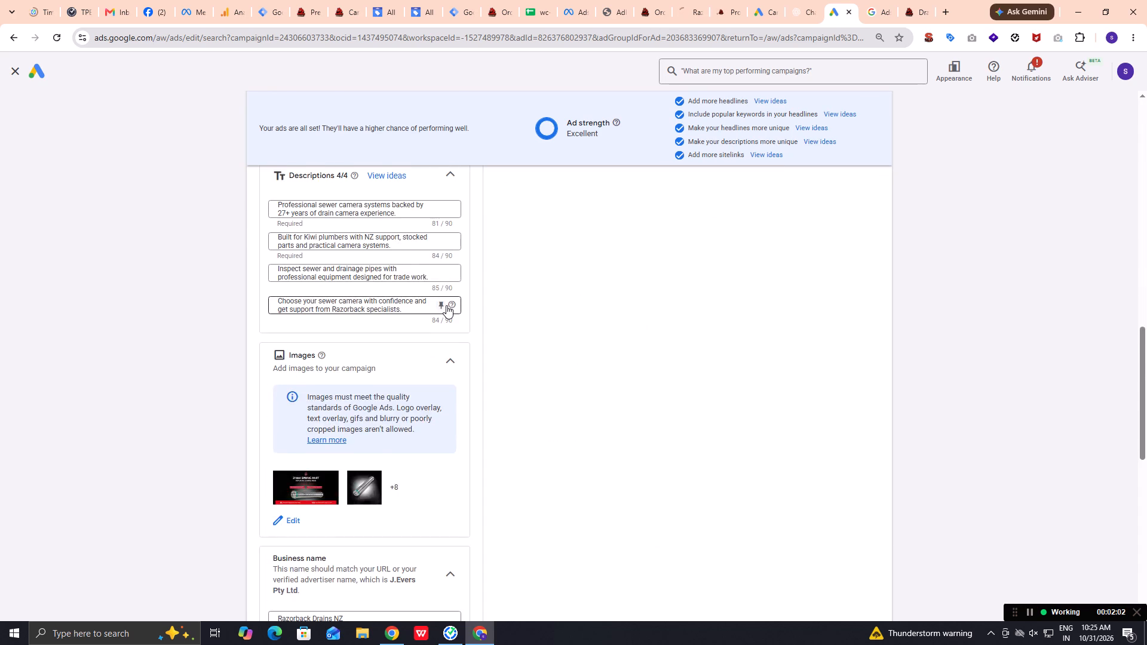
pyautogui.scroll(-4, 446, 305)
pyautogui.scroll(1, 446, 305)
pyautogui.scroll(-3, 446, 305)
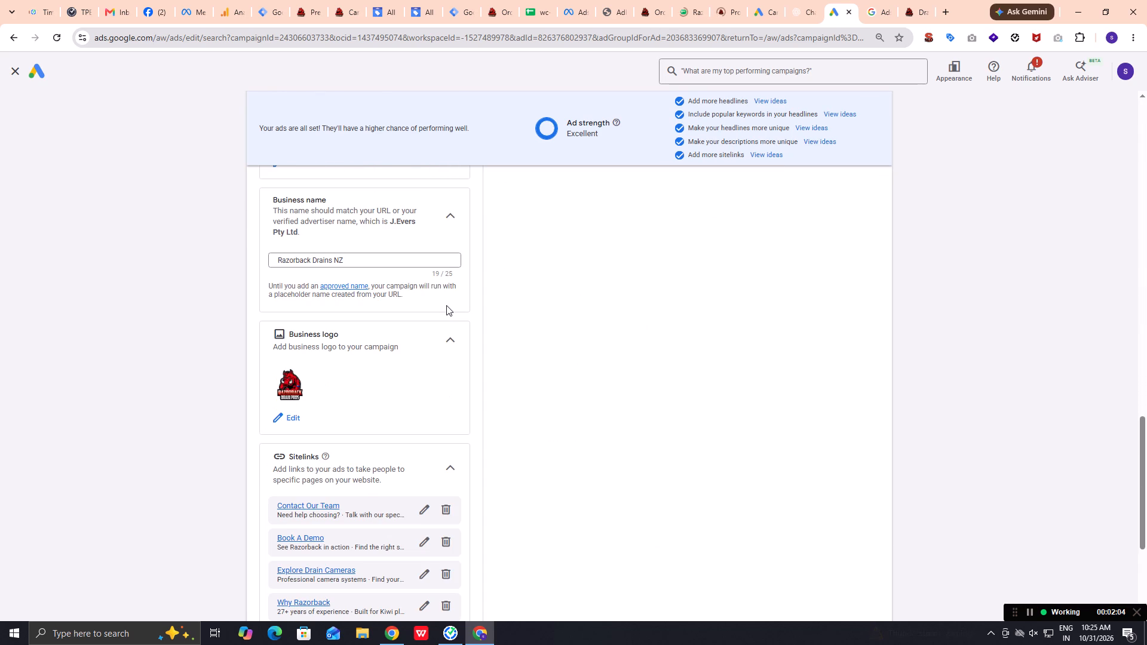
pyautogui.scroll(-6, 446, 305)
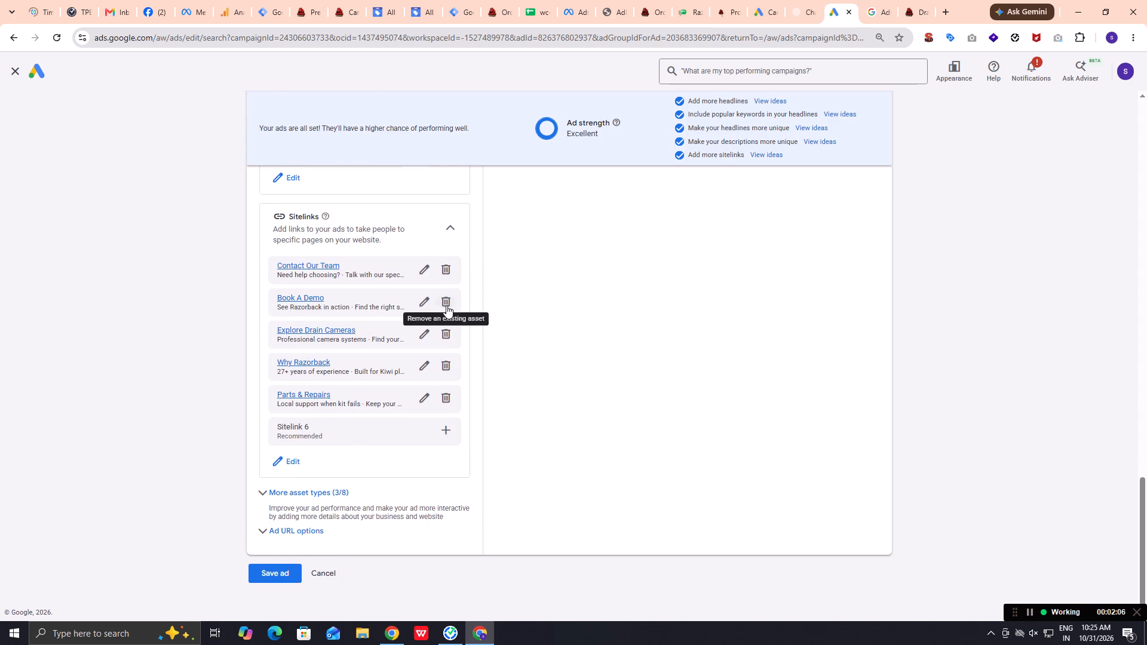
pyautogui.scroll(11, 446, 305)
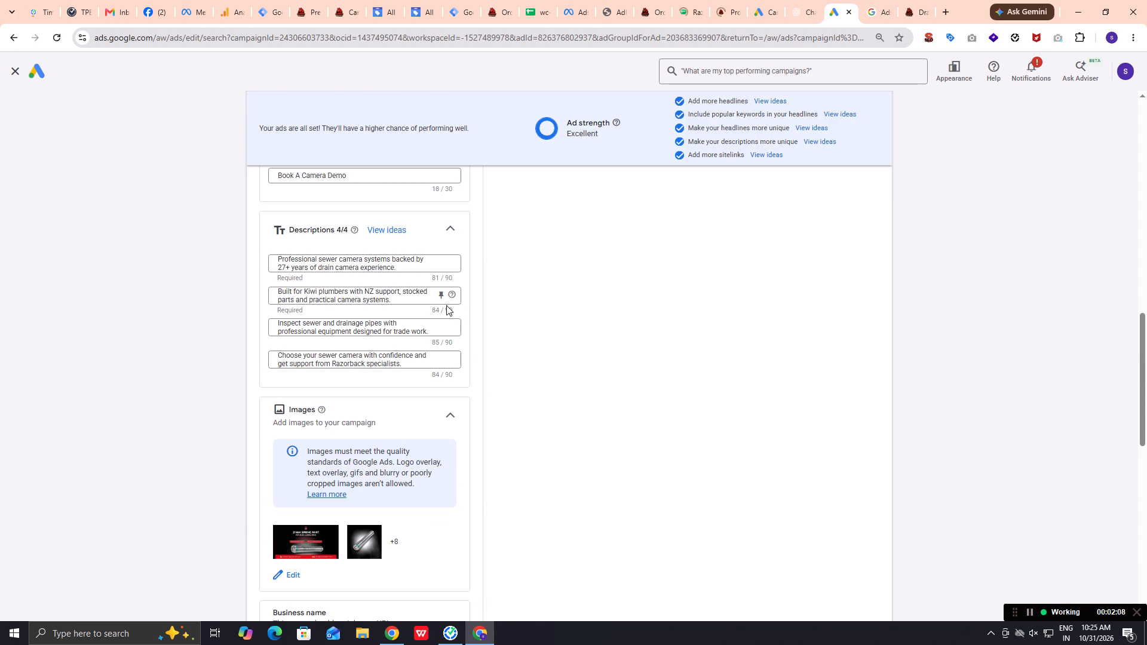
pyautogui.scroll(20, 446, 305)
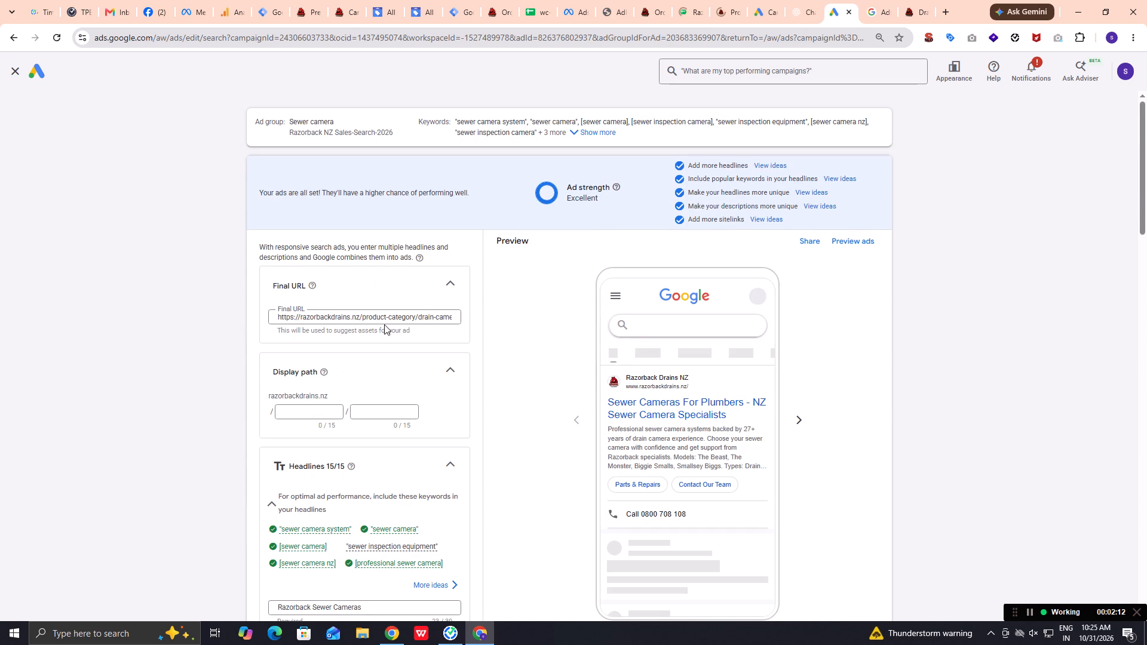
# Move the razorbackdrains.nz cart tab beside the ad editor's tab and open the Razorback Drain Cameras category there.
pyautogui.click(496, 0)
pyautogui.click(349, 1)
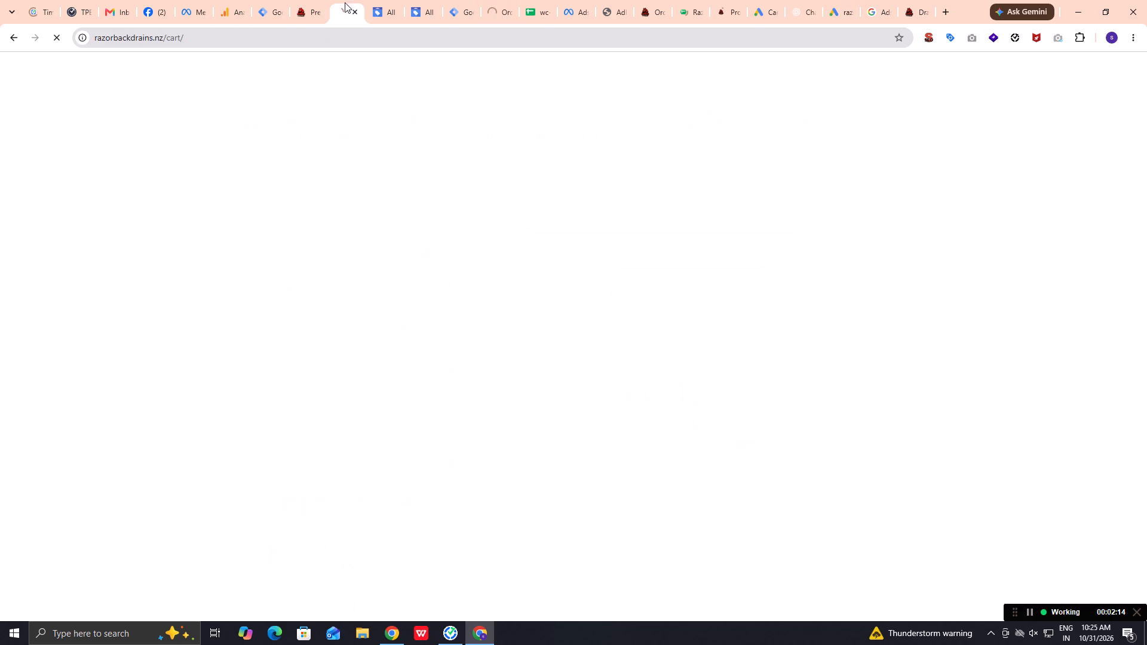
pyautogui.moveTo(345, 0); pyautogui.dragTo(887, 4)
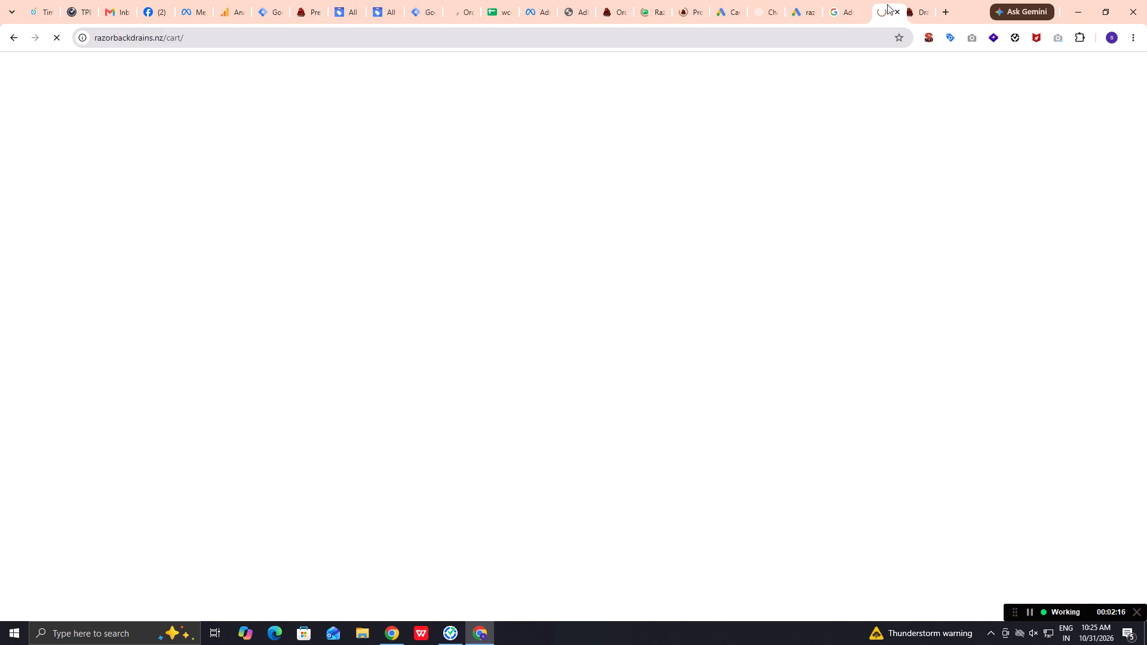
pyautogui.moveTo(887, 4); pyautogui.dragTo(786, 23)
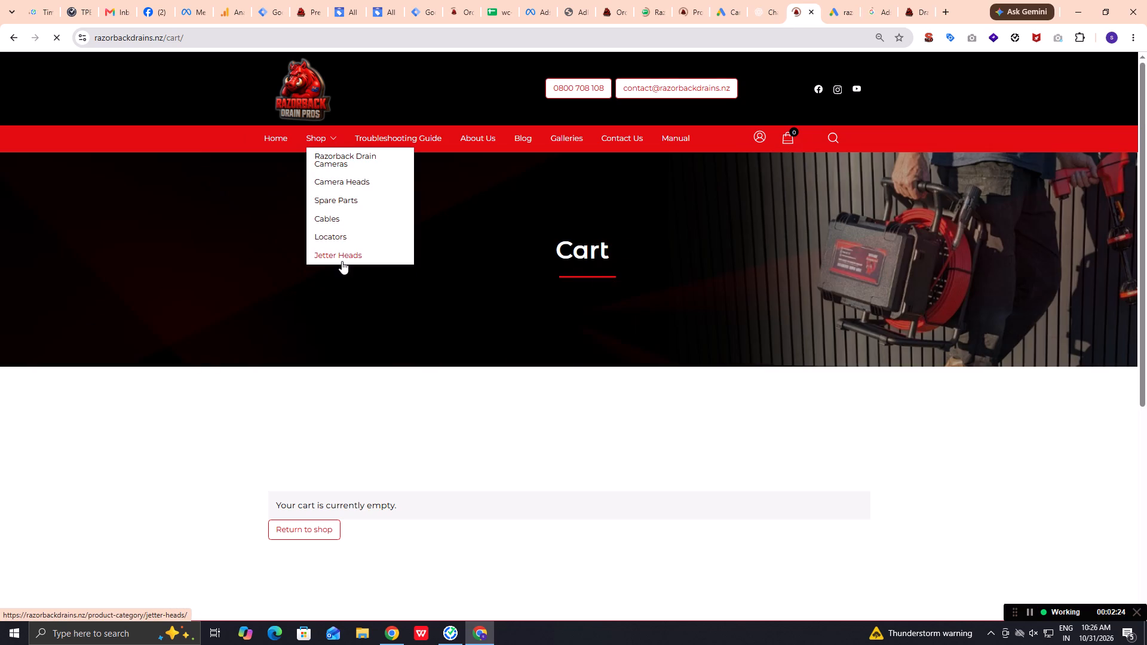
pyautogui.click(346, 154)
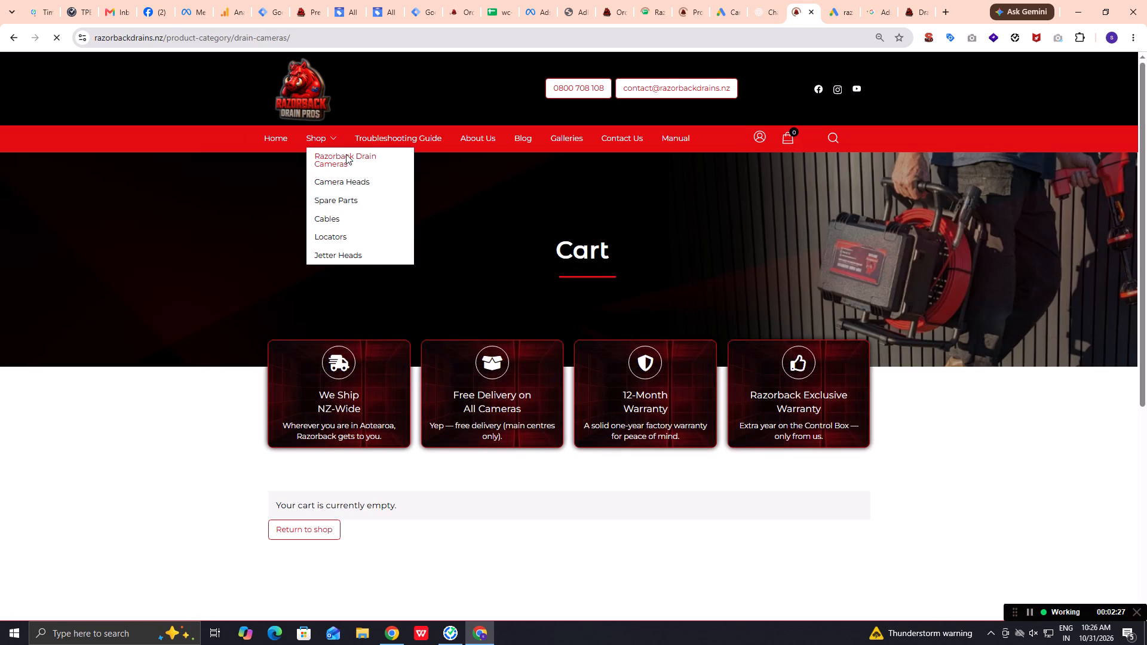
pyautogui.tripleClick(333, 37)
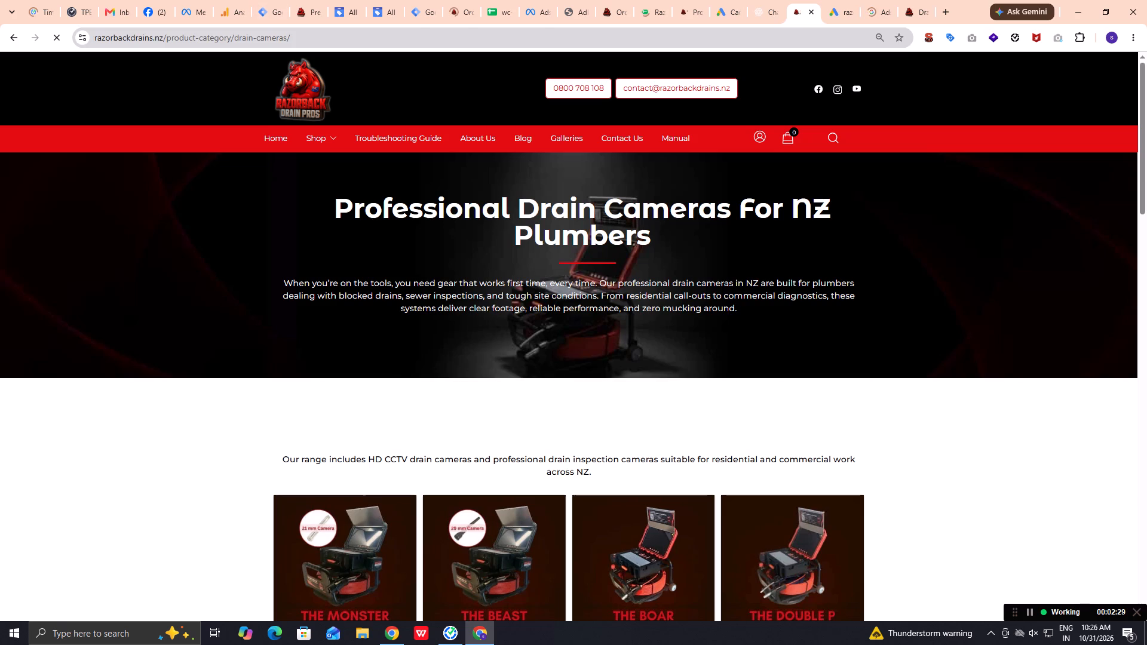
pyautogui.rightClick(333, 37)
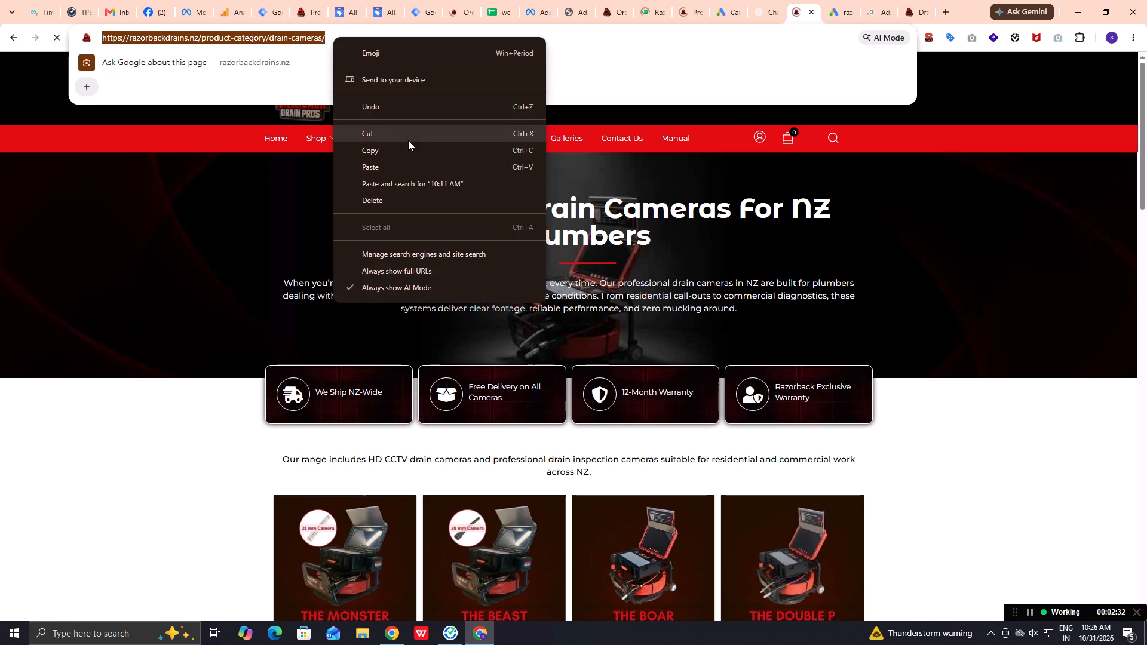
pyautogui.click(408, 150)
pyautogui.click(845, 1)
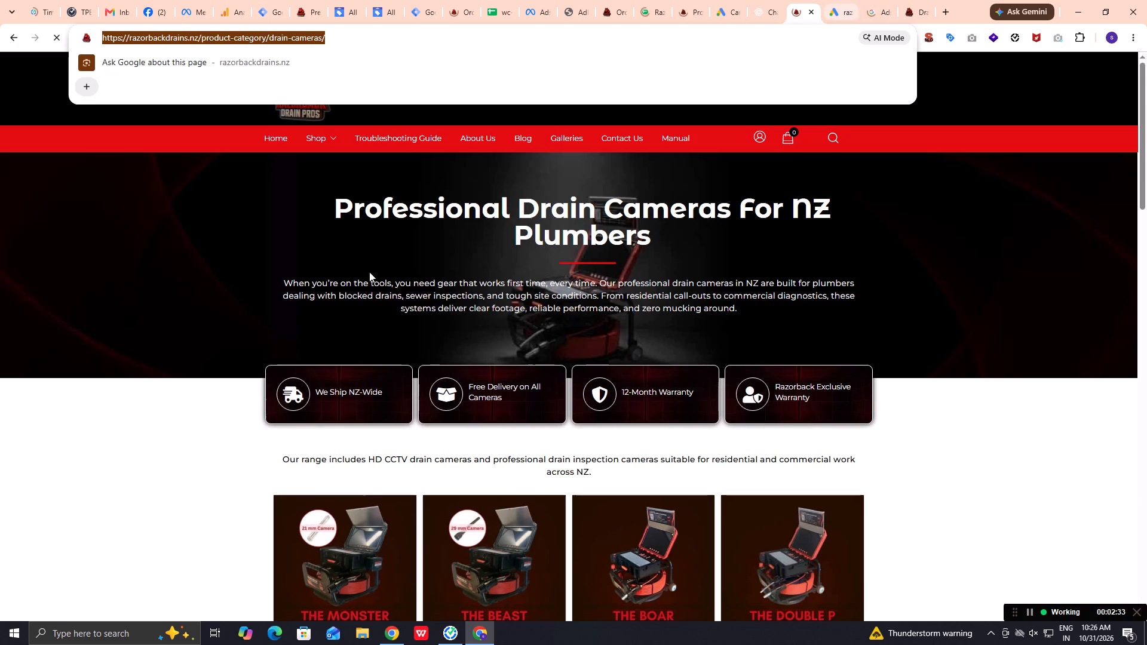
pyautogui.tripleClick(350, 318)
pyautogui.rightClick(355, 316)
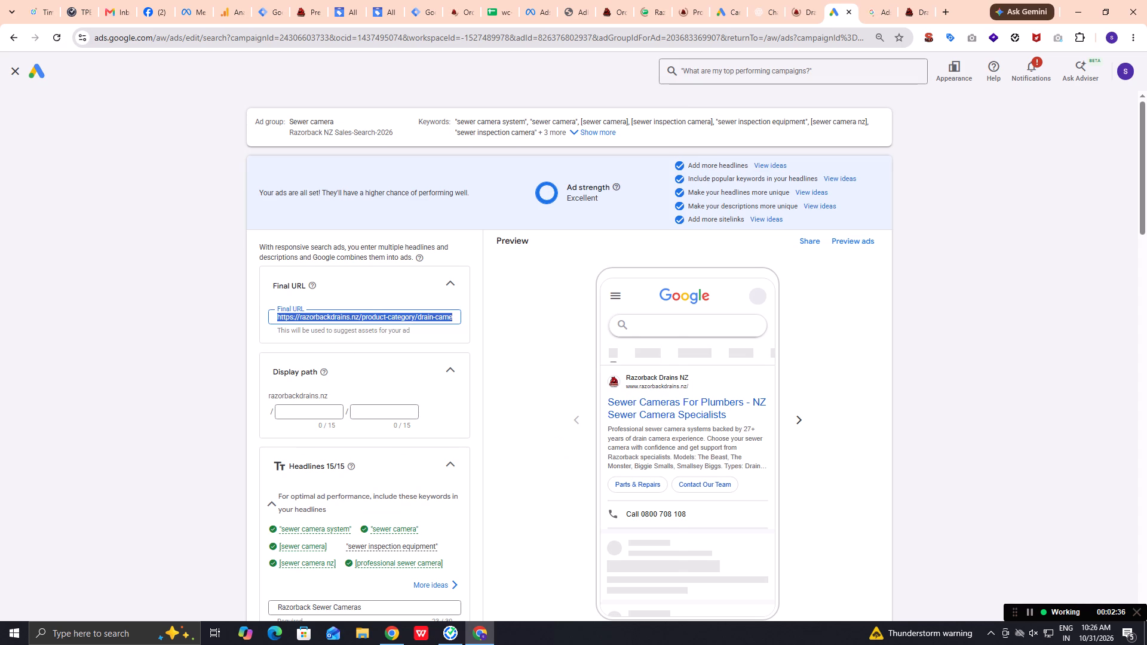
pyautogui.click(427, 391)
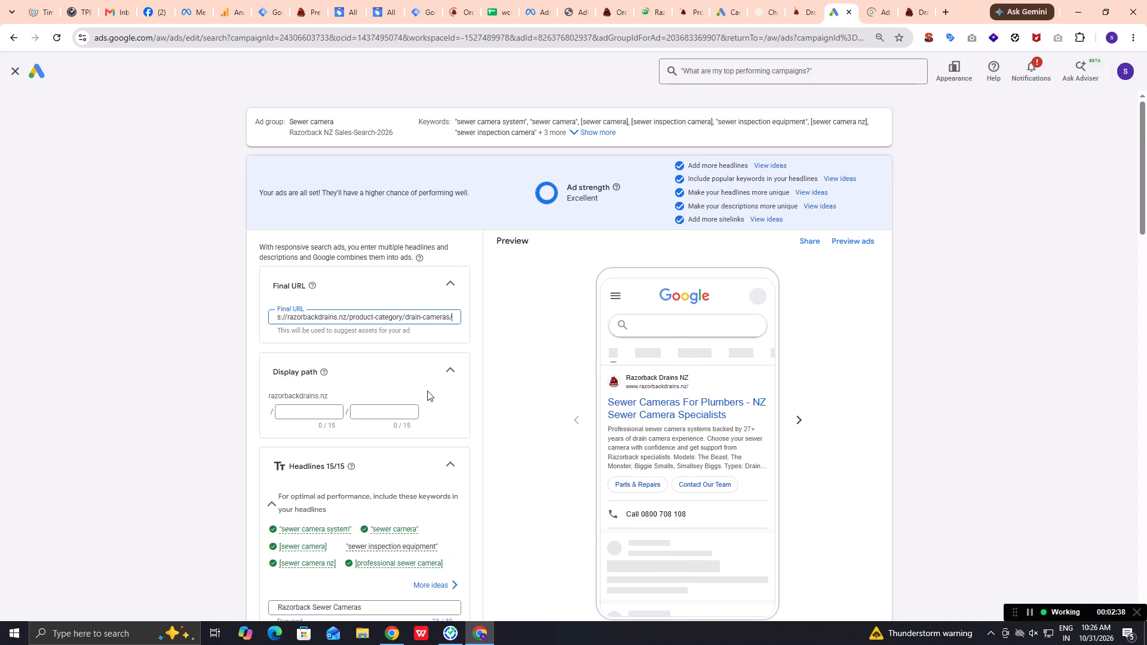
# Open the ad's image selection and look through all images assigned to the campaign, then close it without changes.
pyautogui.scroll(-3, 427, 391)
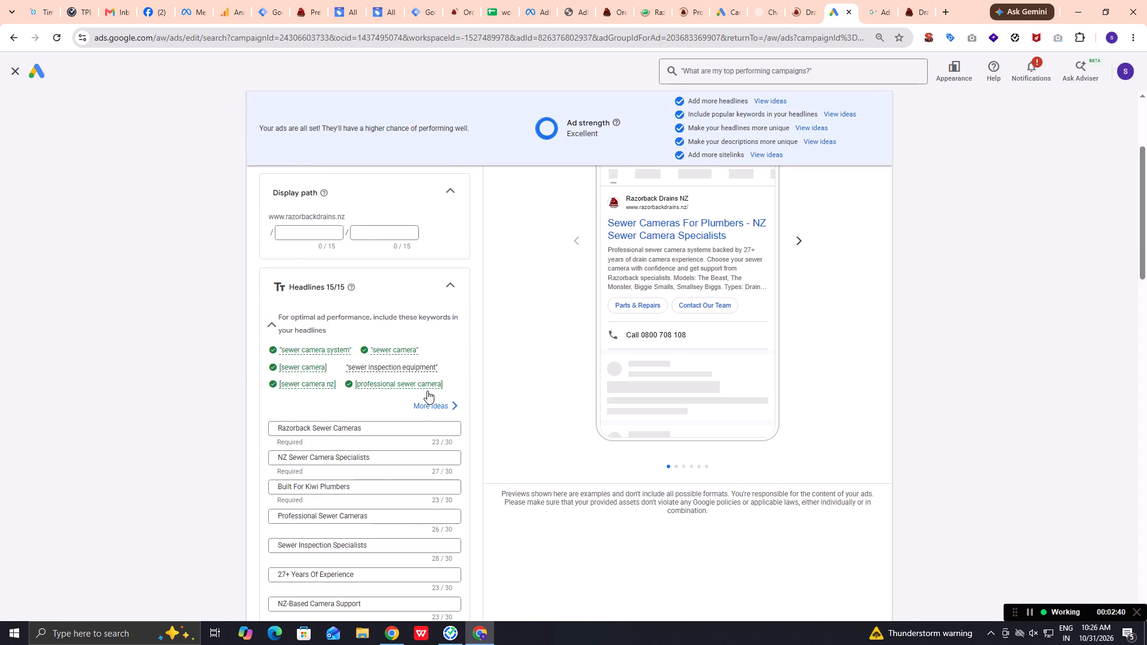
pyautogui.scroll(-6, 427, 391)
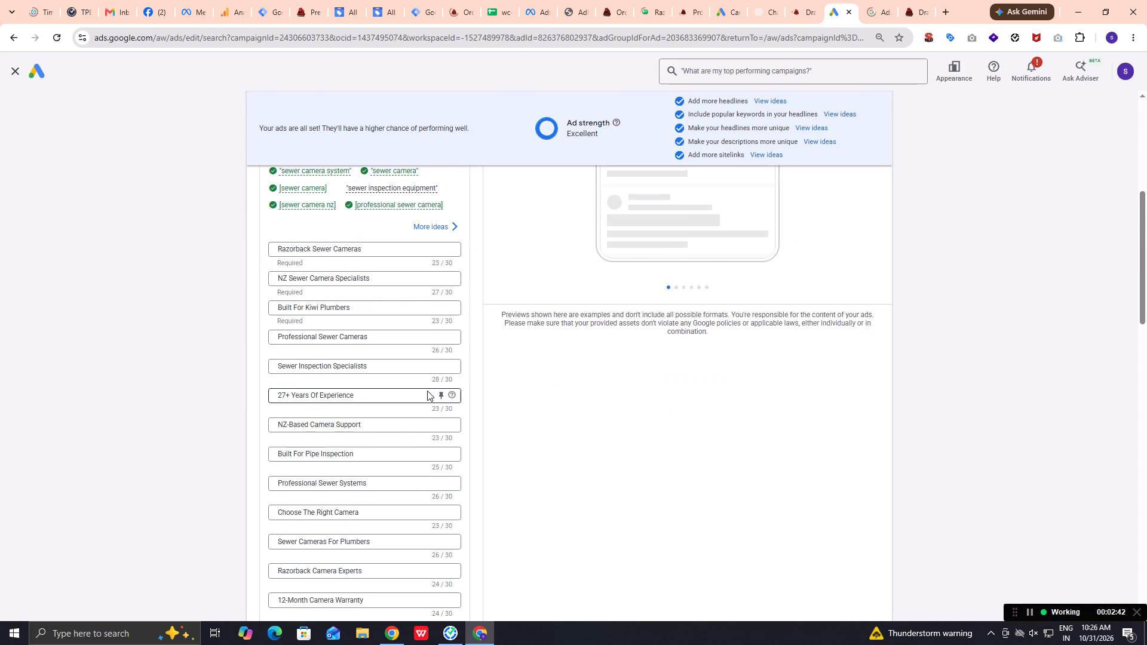
pyautogui.scroll(-9, 427, 391)
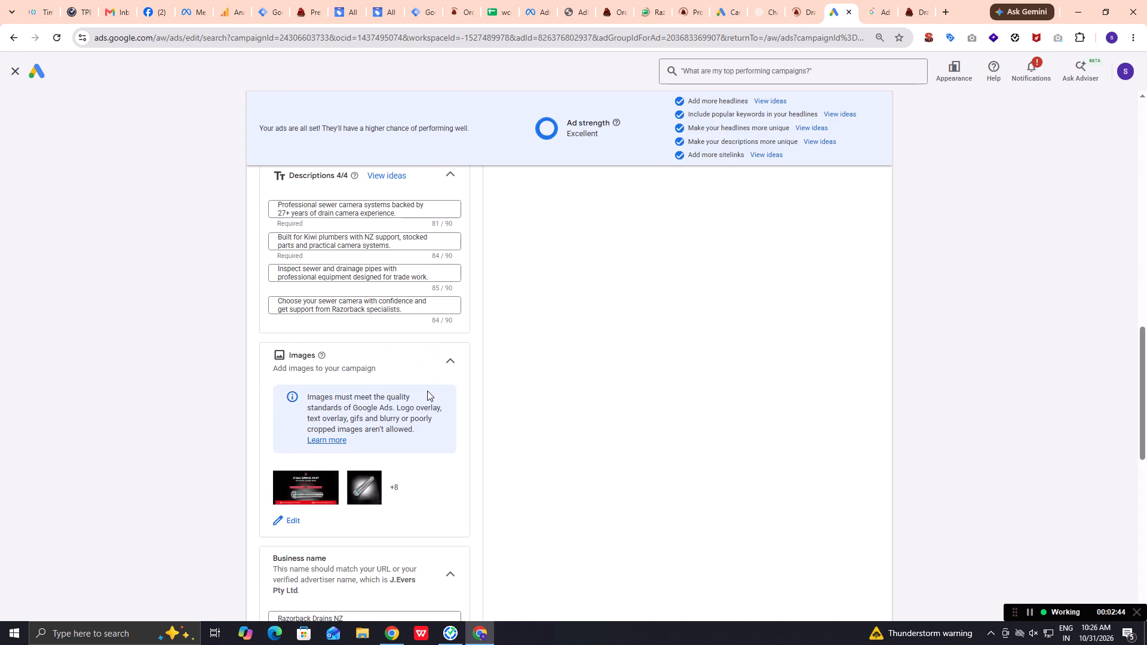
pyautogui.scroll(-2, 427, 391)
pyautogui.click(279, 403)
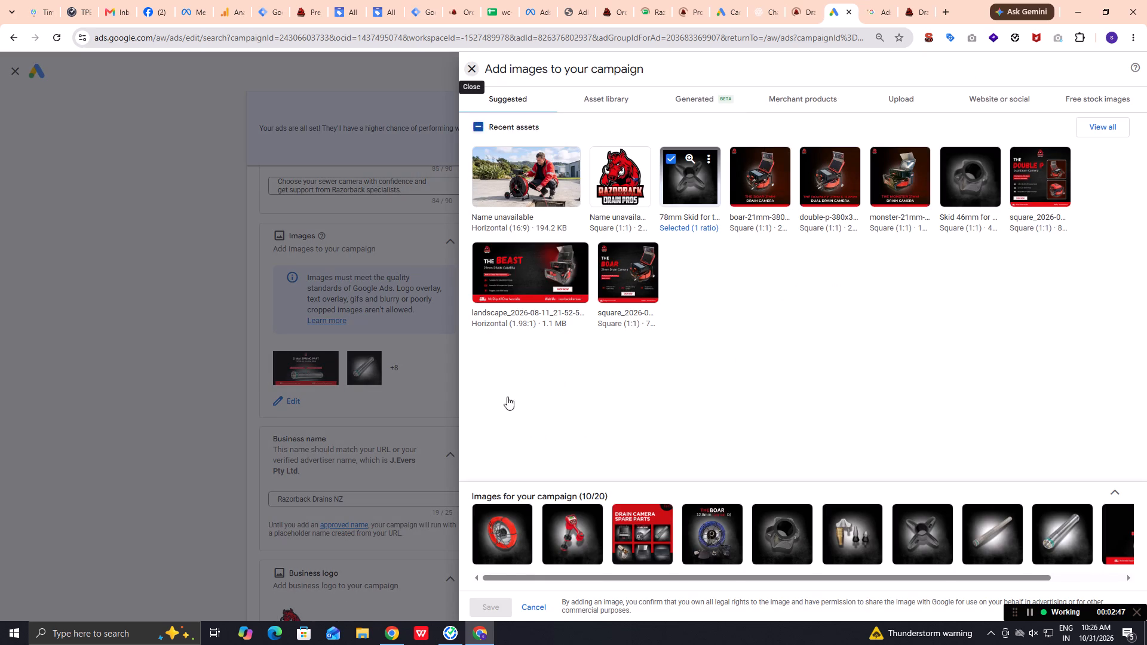
pyautogui.moveTo(520, 576); pyautogui.dragTo(530, 575)
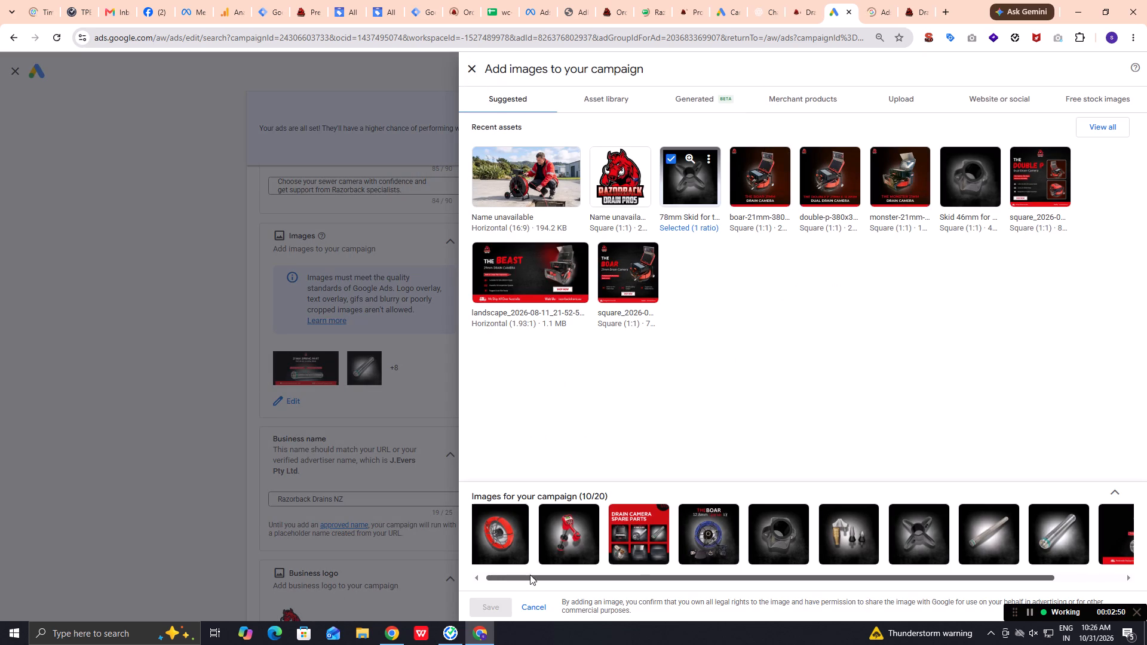
pyautogui.moveTo(530, 575); pyautogui.dragTo(664, 589)
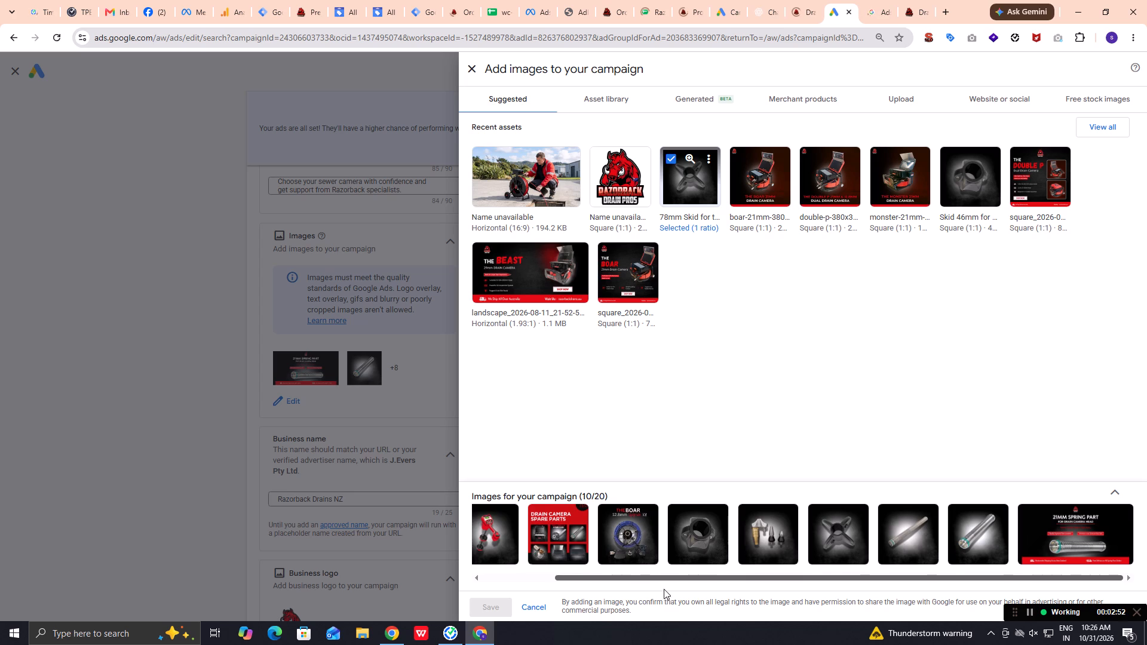
pyautogui.moveTo(664, 589); pyautogui.dragTo(444, 572)
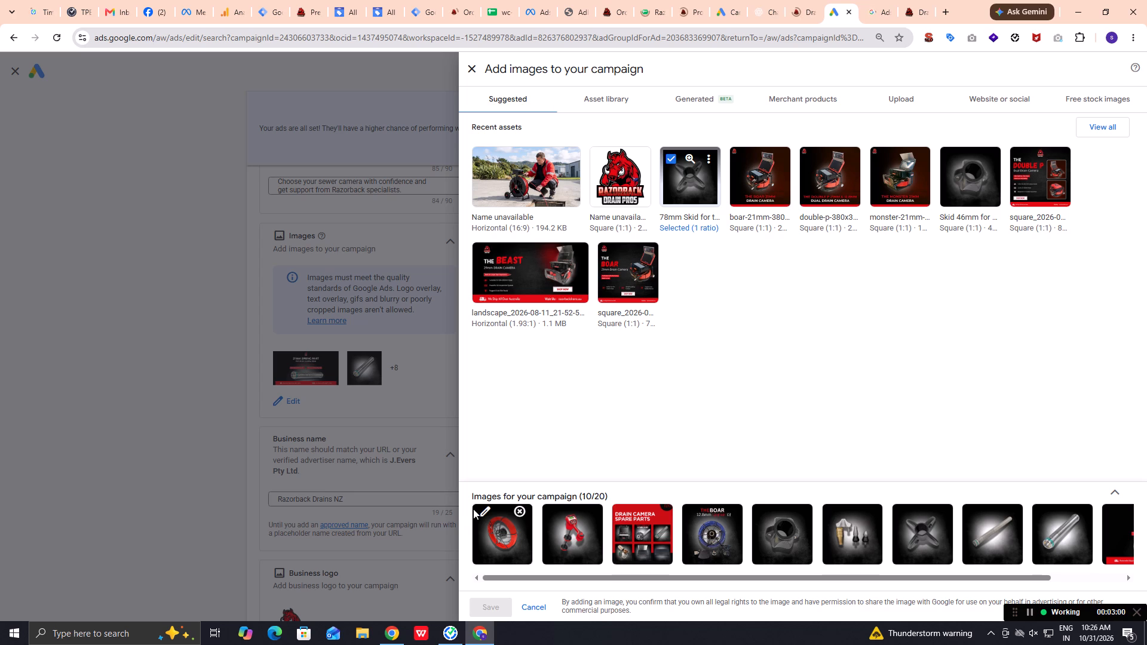
pyautogui.click(473, 66)
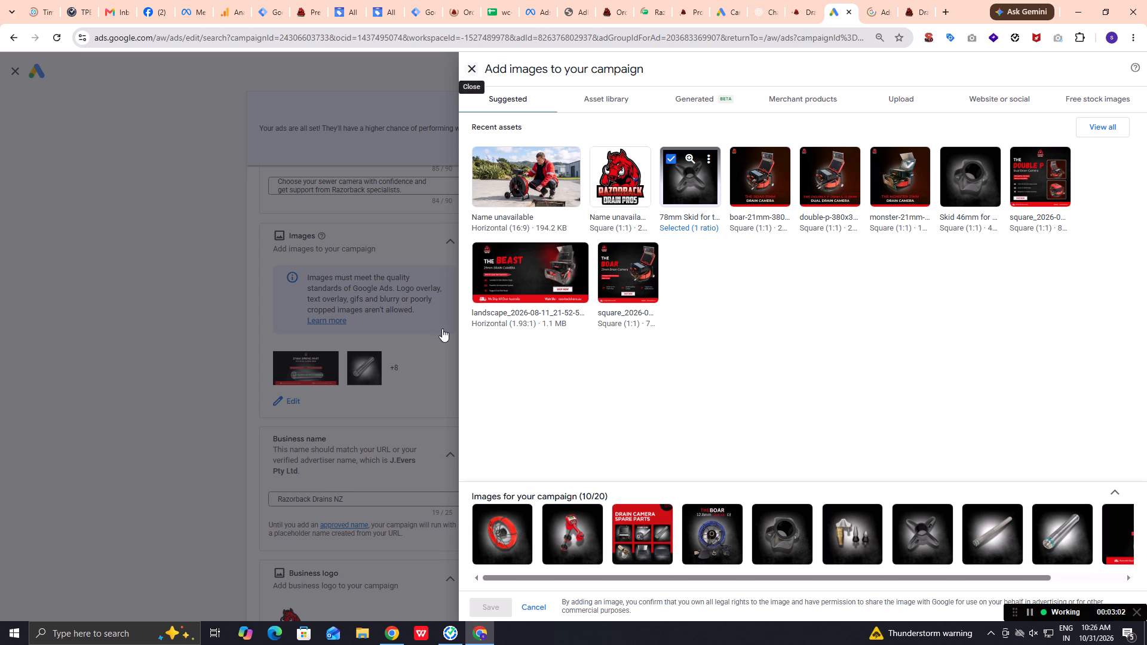
# Review the ad's headlines and descriptions again, back up to the Final URL.
pyautogui.scroll(7, 444, 345)
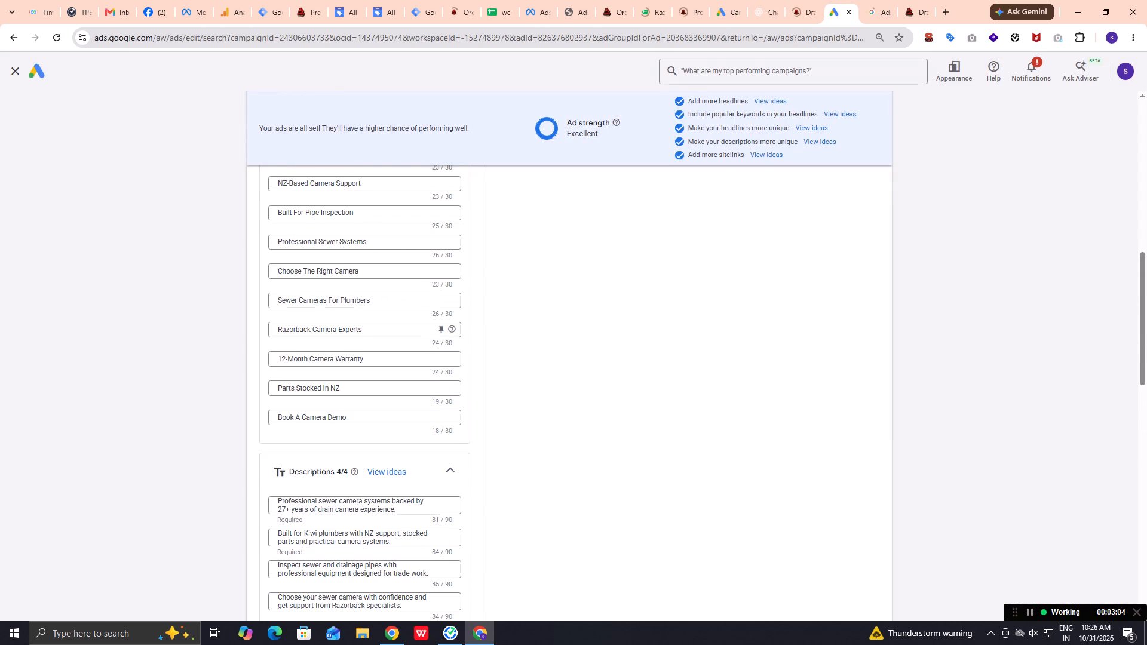
pyautogui.scroll(3, 445, 345)
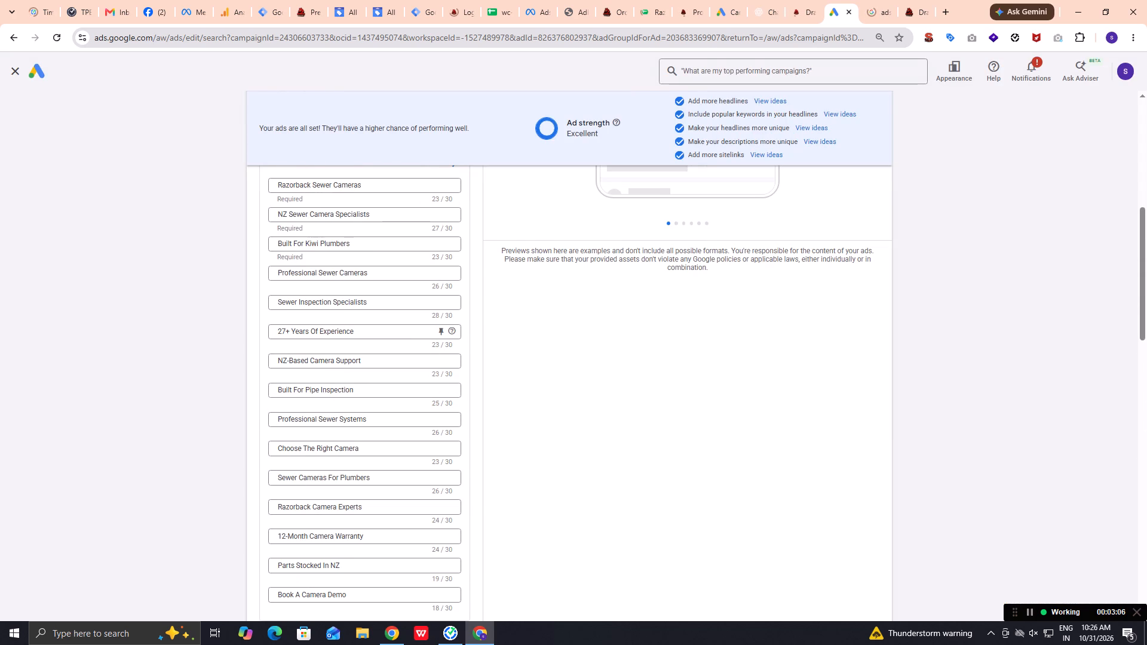
pyautogui.scroll(2, 445, 345)
pyautogui.scroll(-2, 445, 345)
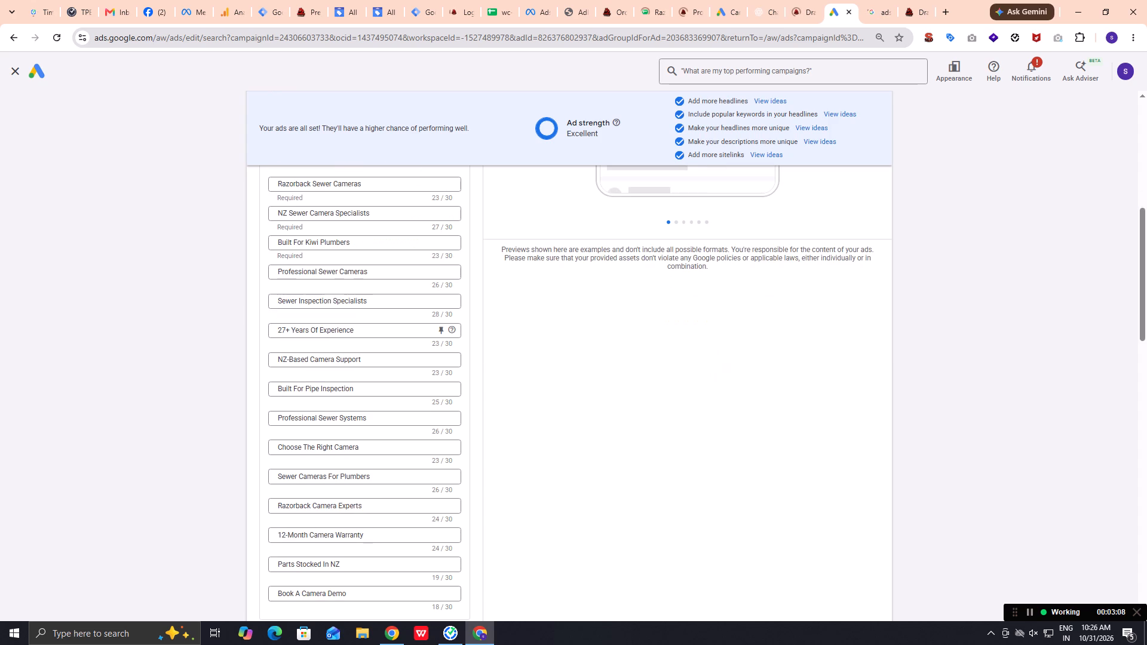
pyautogui.scroll(-7, 445, 345)
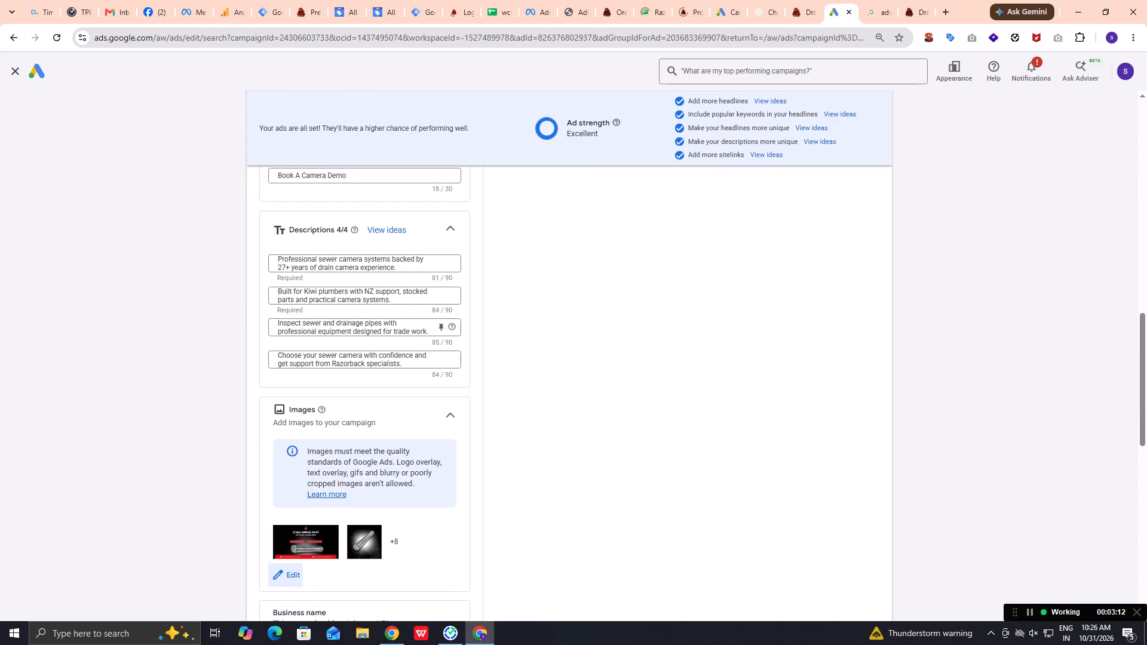
pyautogui.scroll(11, 445, 345)
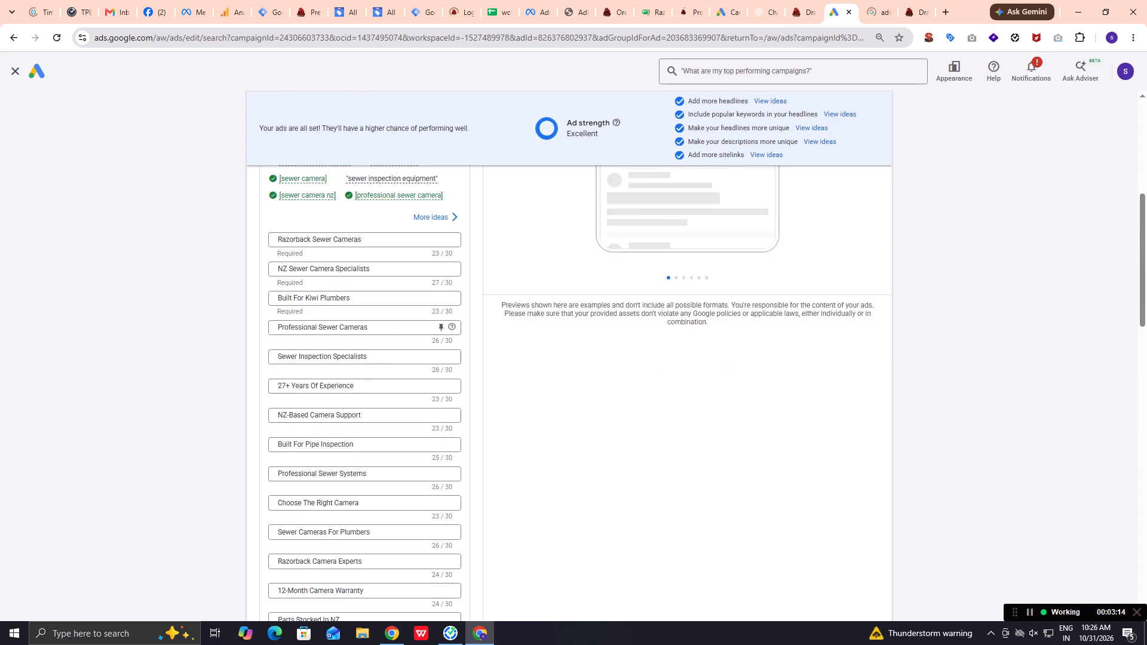
pyautogui.scroll(5, 445, 345)
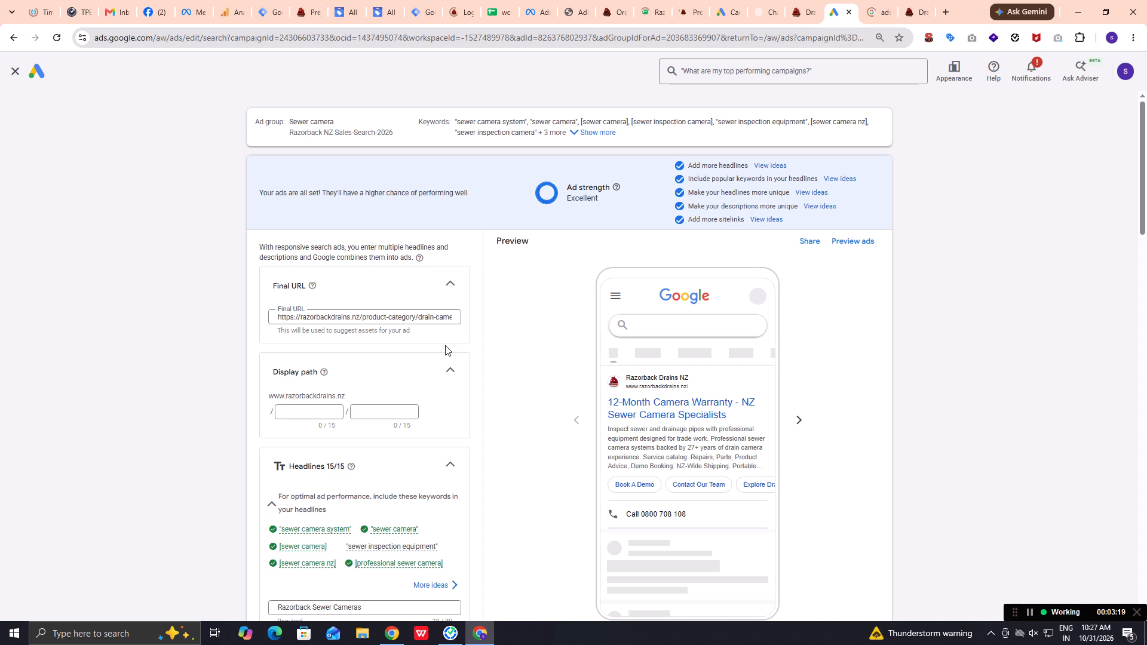
# Reopen the ad's image selection and remove every image assigned to the campaign, including the spare-part, jetter nozzle and 21mm spring pictures.
pyautogui.scroll(-5, 445, 345)
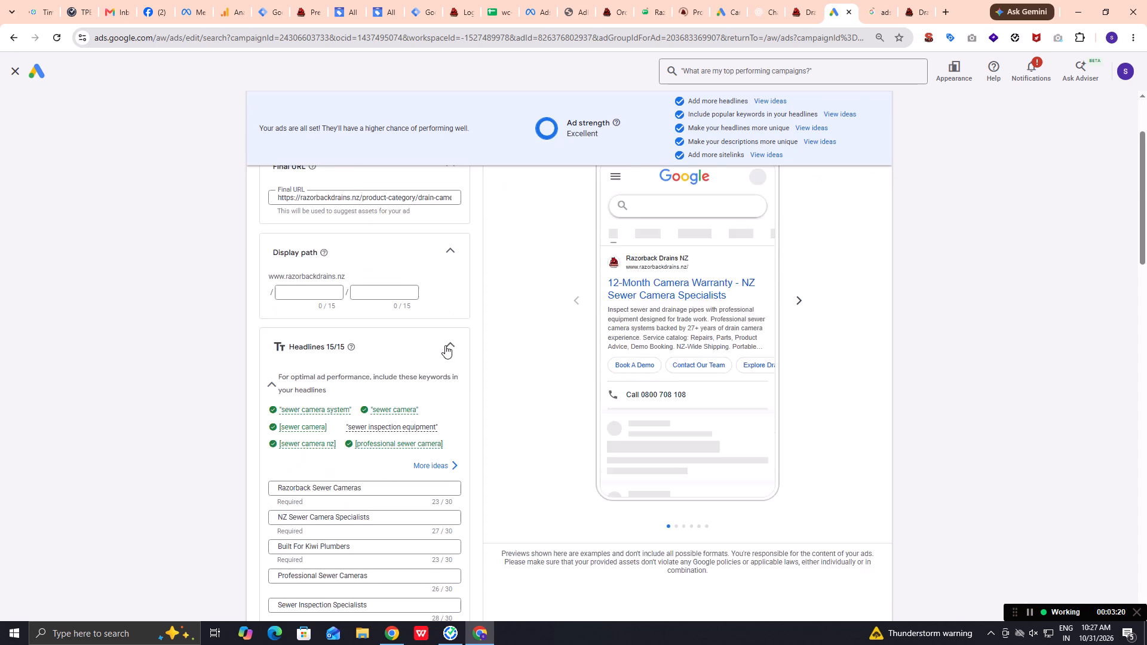
pyautogui.scroll(-13, 445, 345)
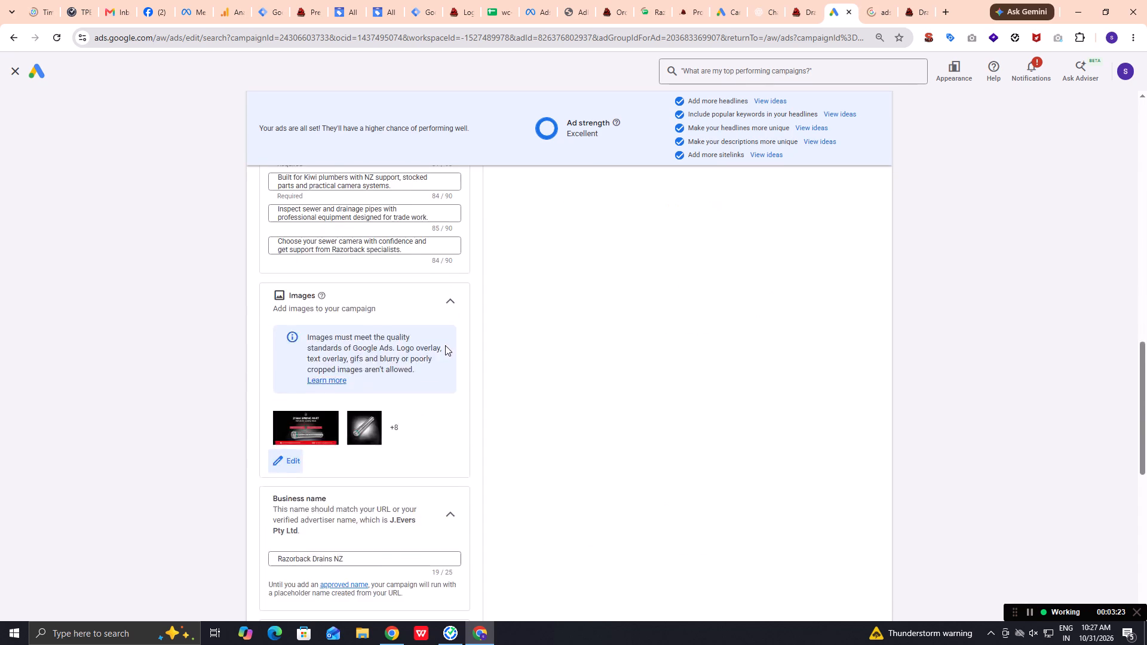
pyautogui.scroll(-3, 445, 345)
pyautogui.scroll(3, 323, 278)
pyautogui.click(297, 330)
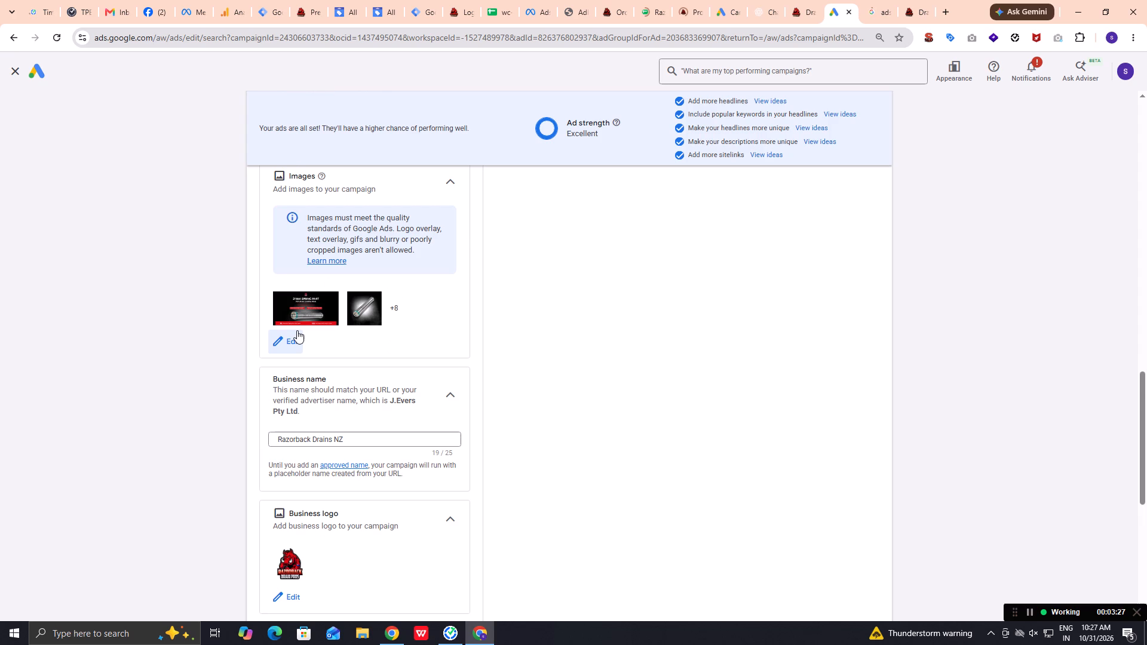
pyautogui.click(289, 349)
pyautogui.click(287, 334)
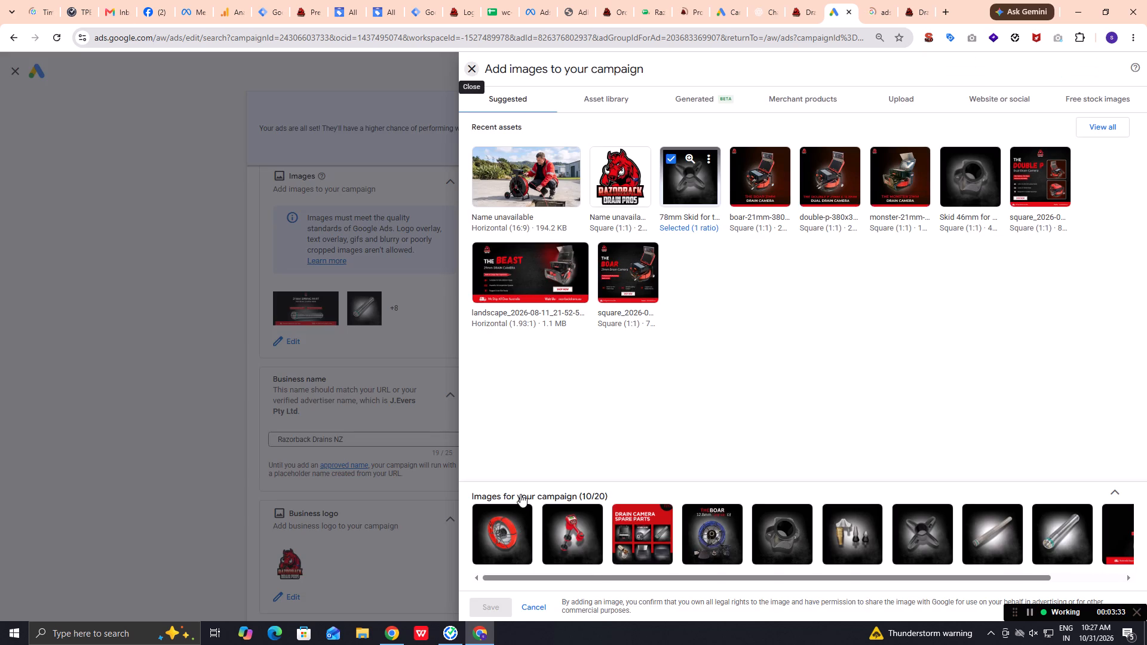
pyautogui.click(514, 506)
pyautogui.click(517, 506)
pyautogui.click(517, 506)
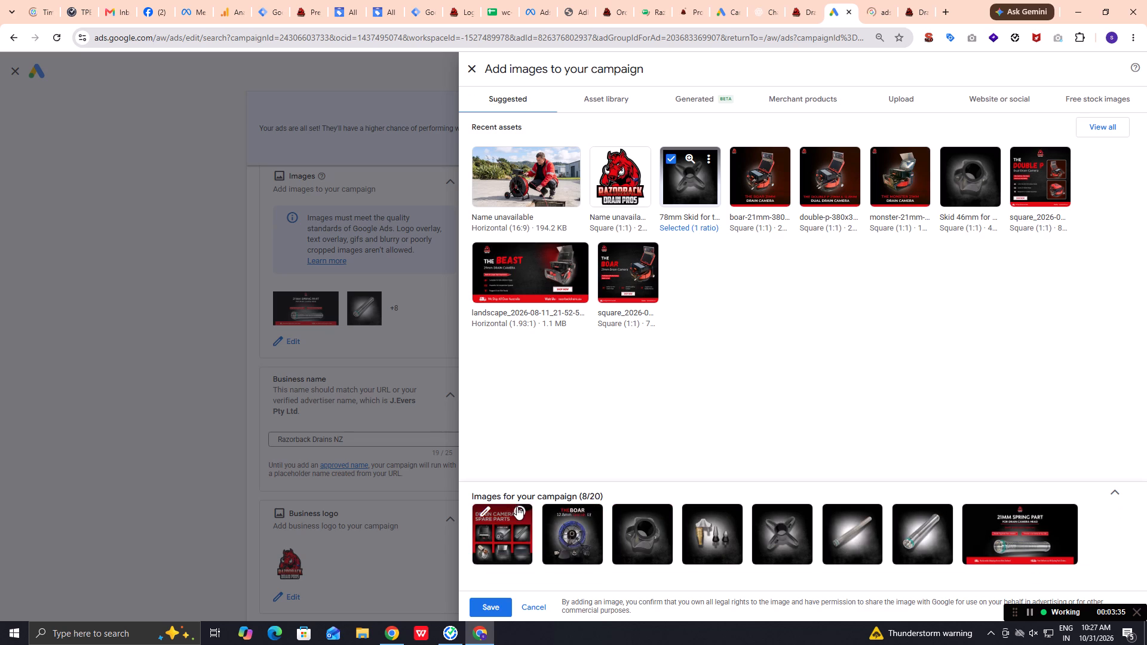
pyautogui.click(517, 506)
pyautogui.doubleClick(517, 506)
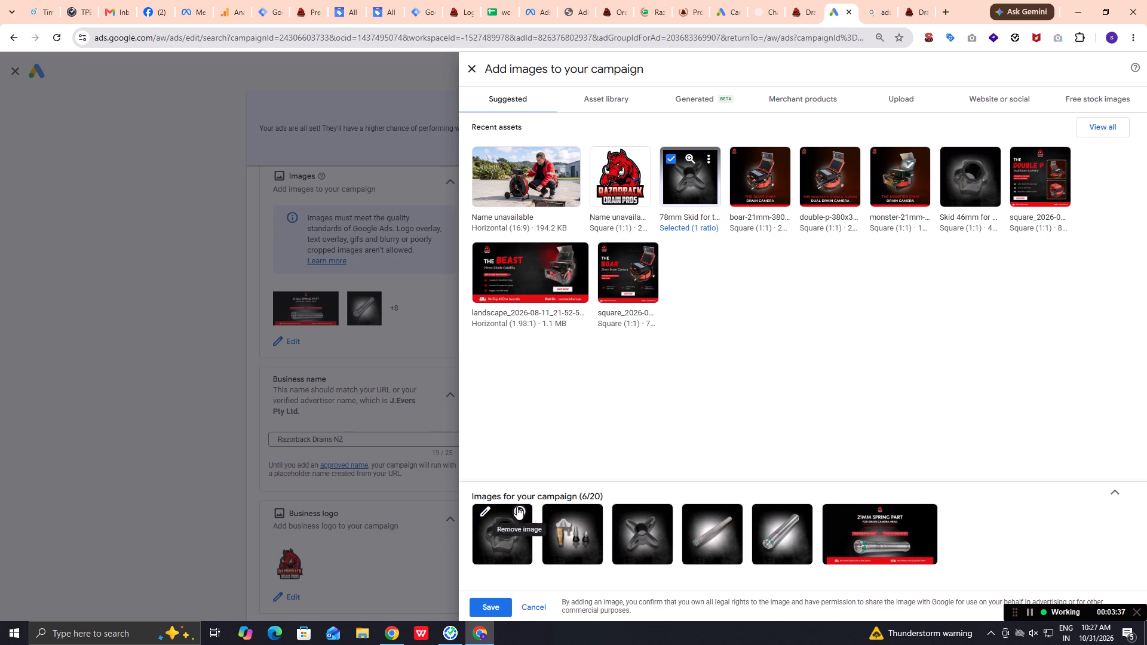
pyautogui.click(517, 506)
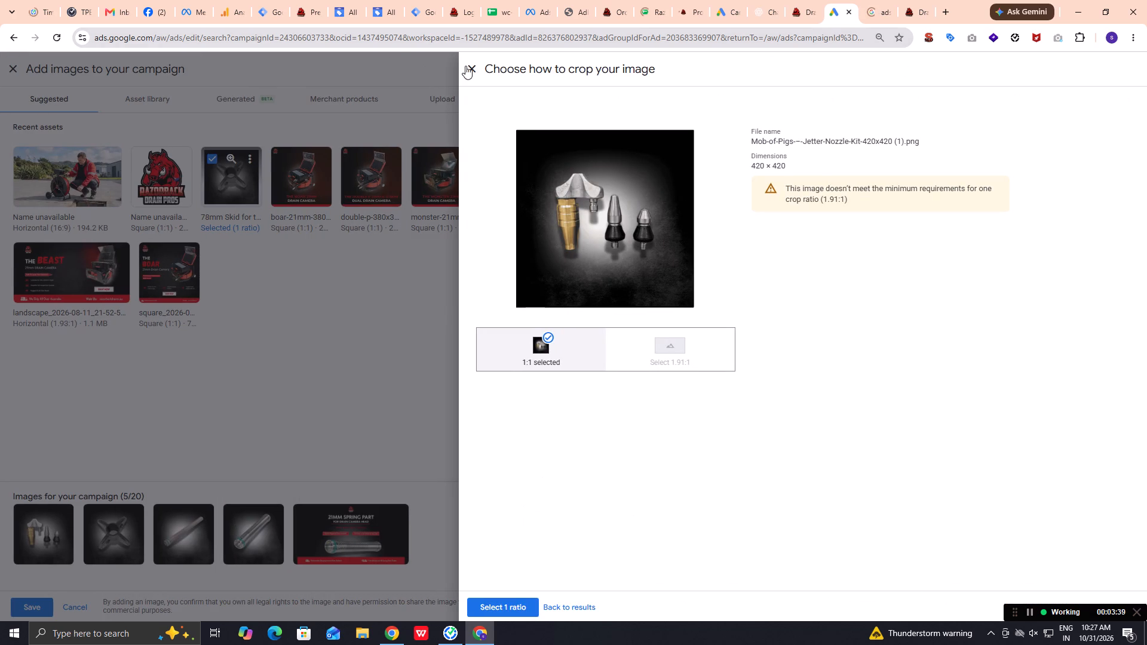
pyautogui.click(465, 66)
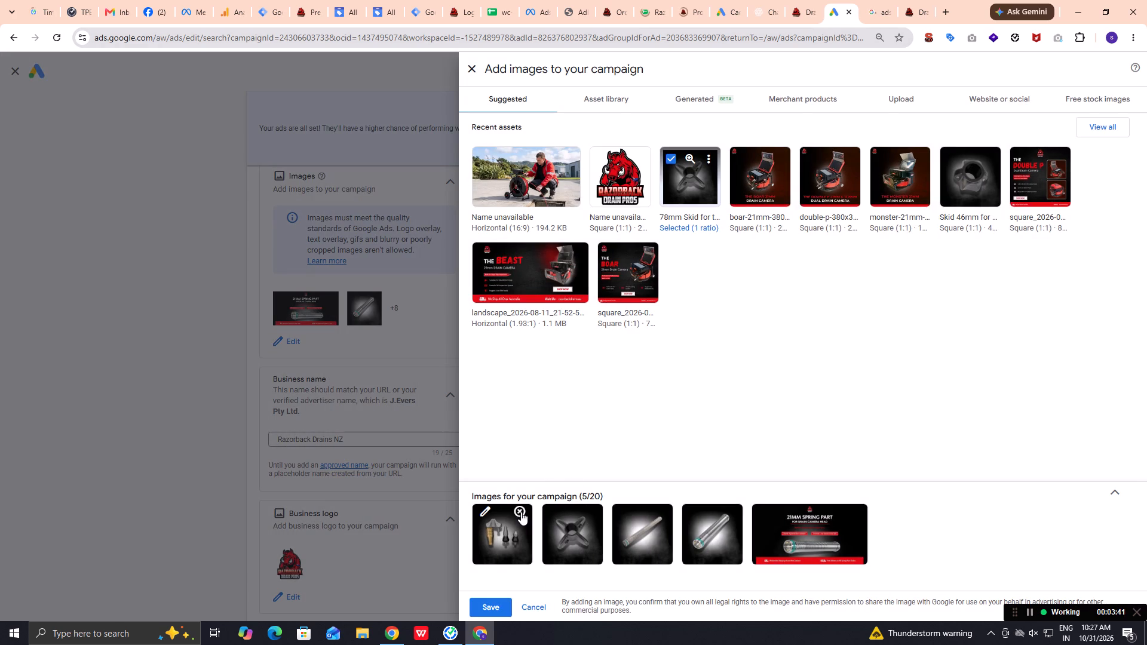
pyautogui.click(521, 511)
pyautogui.click(521, 510)
pyautogui.click(522, 510)
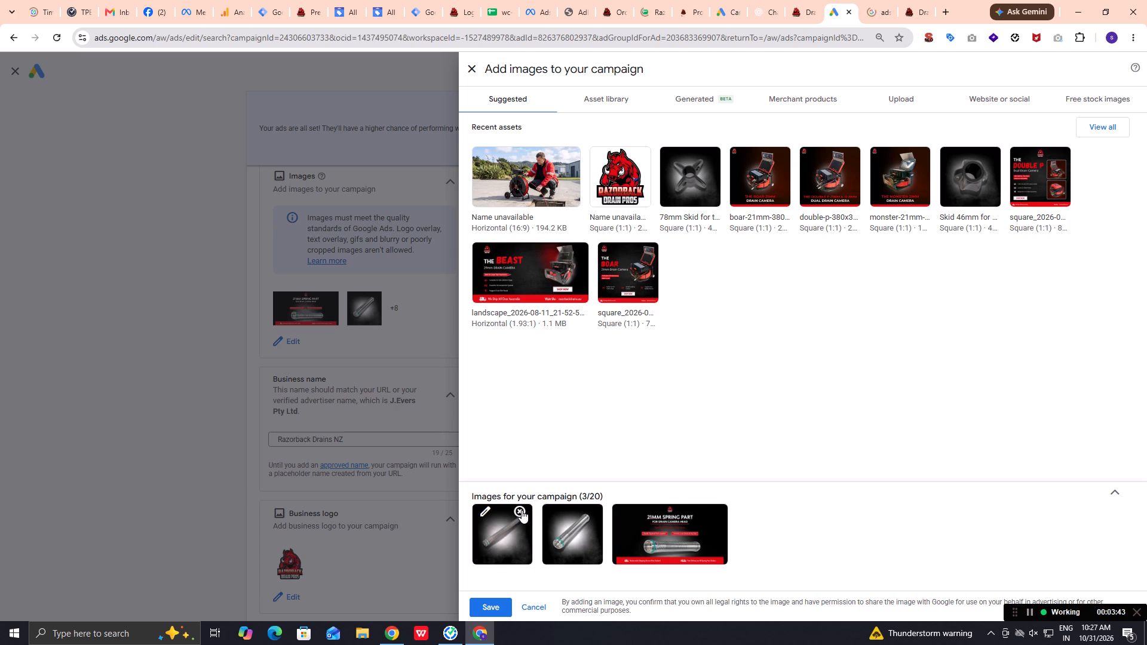
pyautogui.click(522, 510)
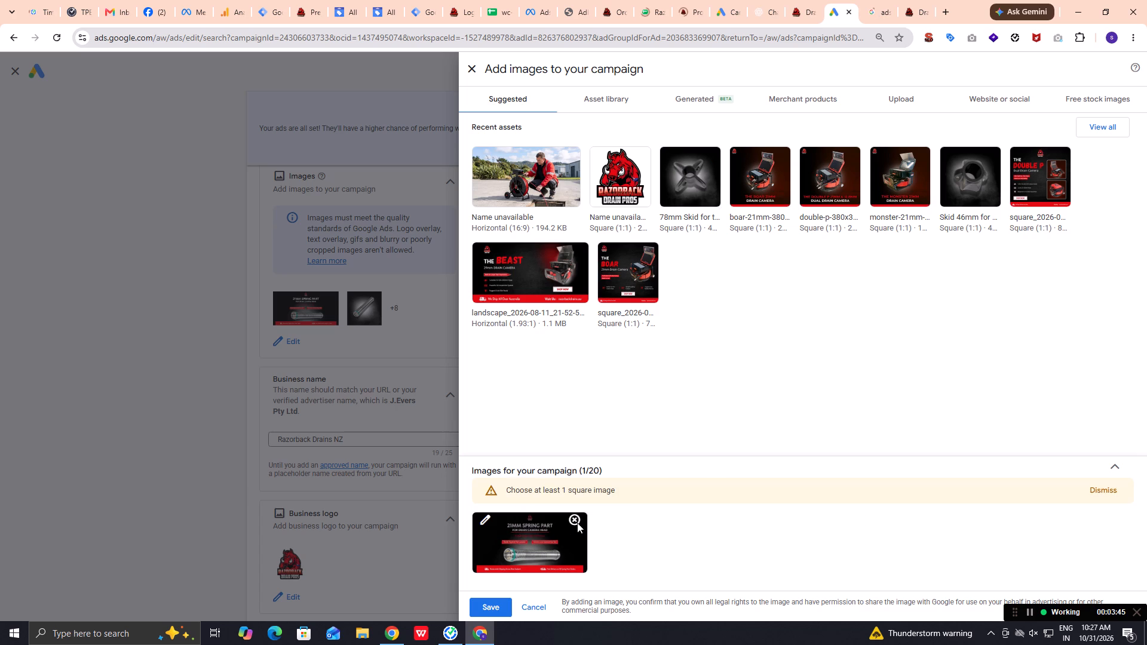
pyautogui.click(576, 521)
# Browse the asset library for replacement campaign images and set it to show 100 items per page.
pyautogui.click(620, 105)
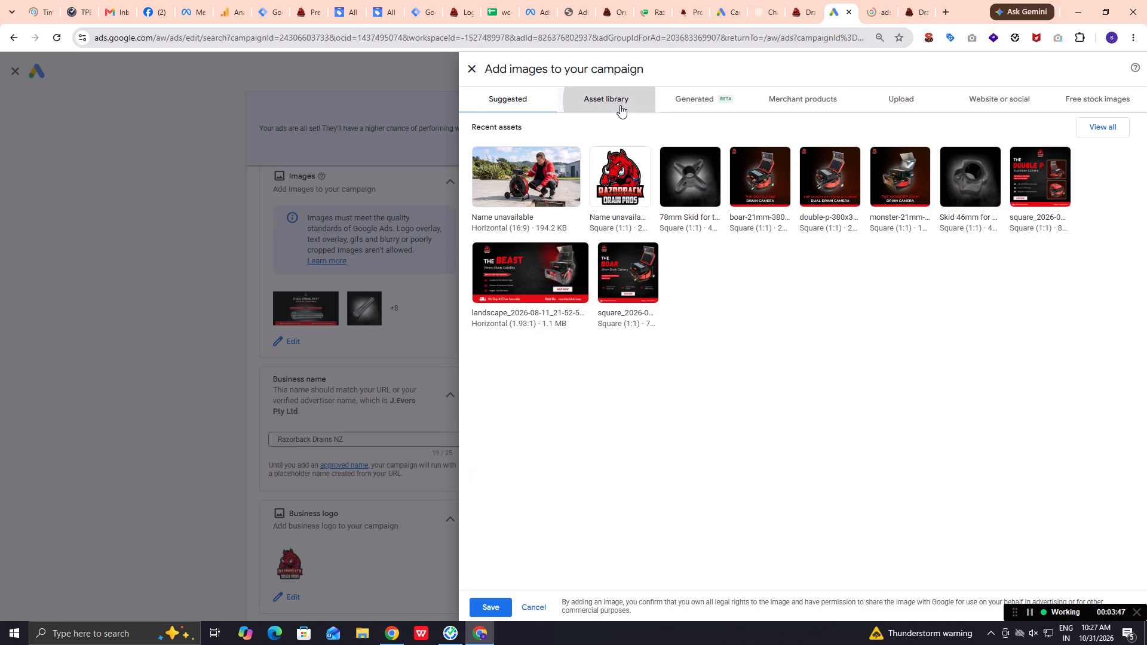
pyautogui.scroll(-5, 691, 309)
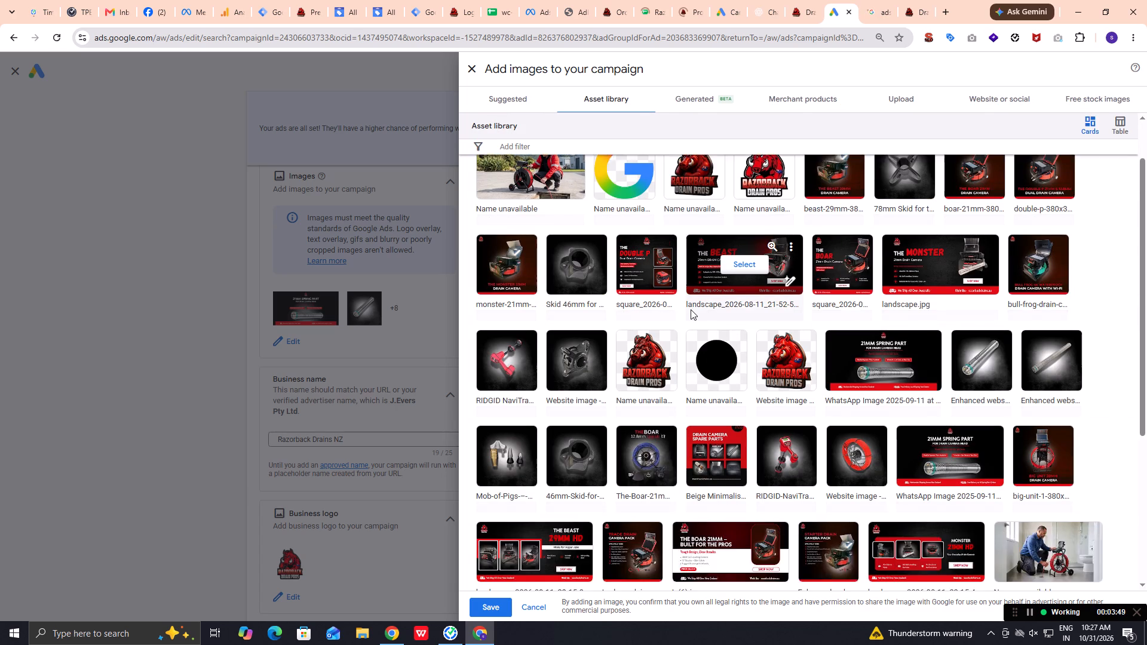
pyautogui.scroll(-5, 691, 309)
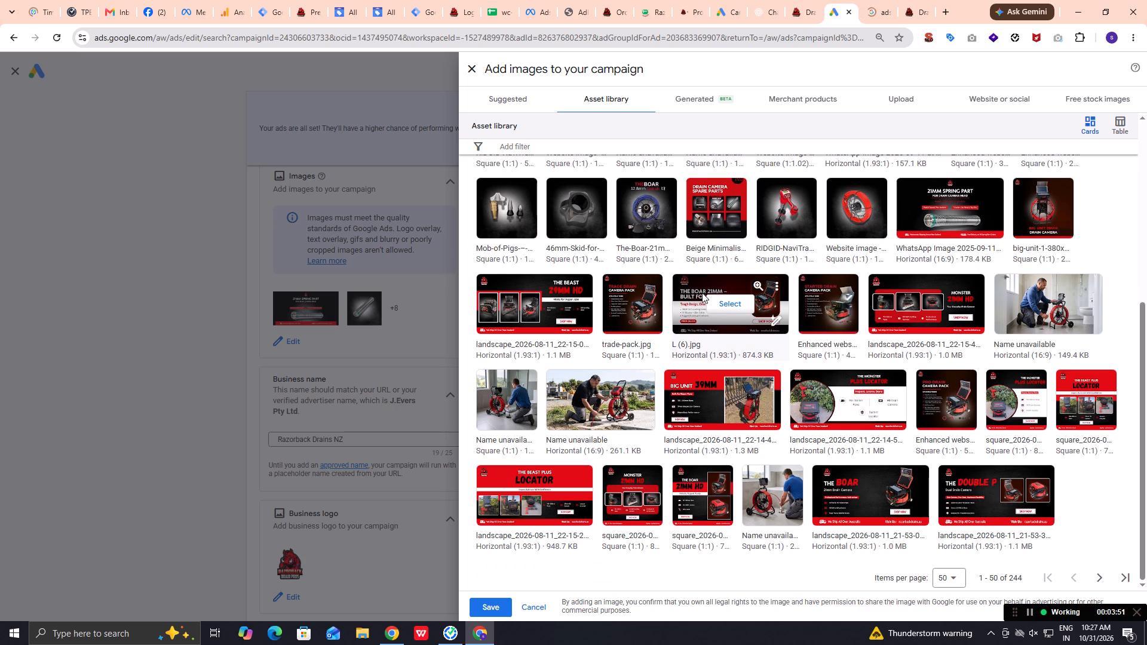
pyautogui.click(964, 579)
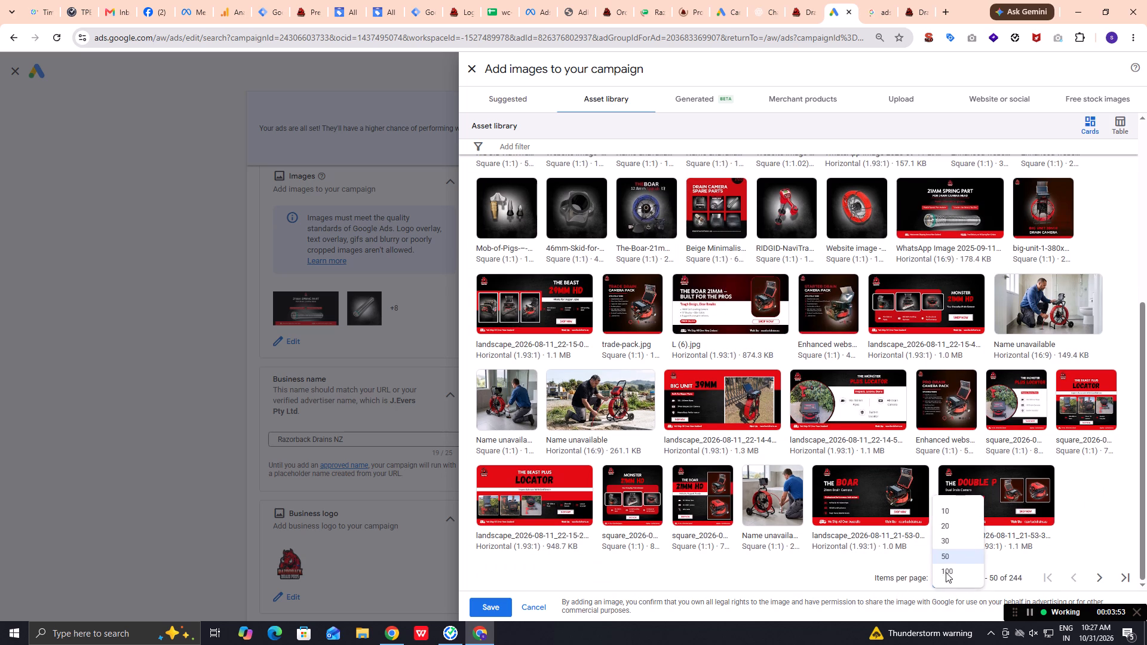
pyautogui.click(946, 572)
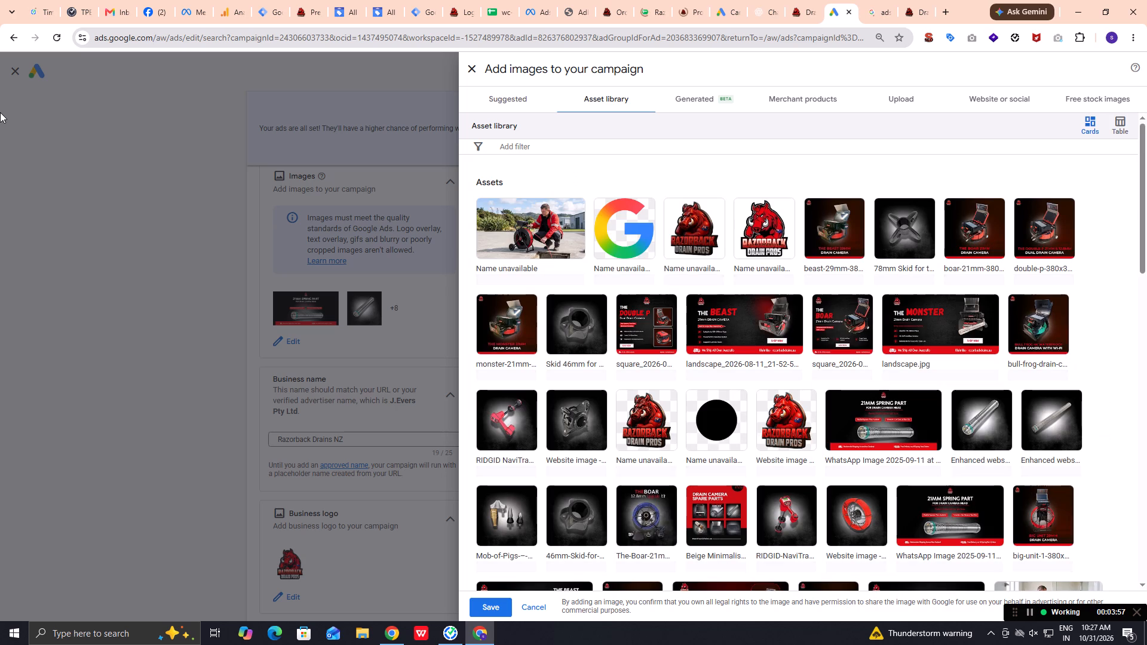
# Look through the asset library images for pictures that suit the drain camera campaign.
pyautogui.scroll(-3, 0, 112)
pyautogui.scroll(-7, 760, 496)
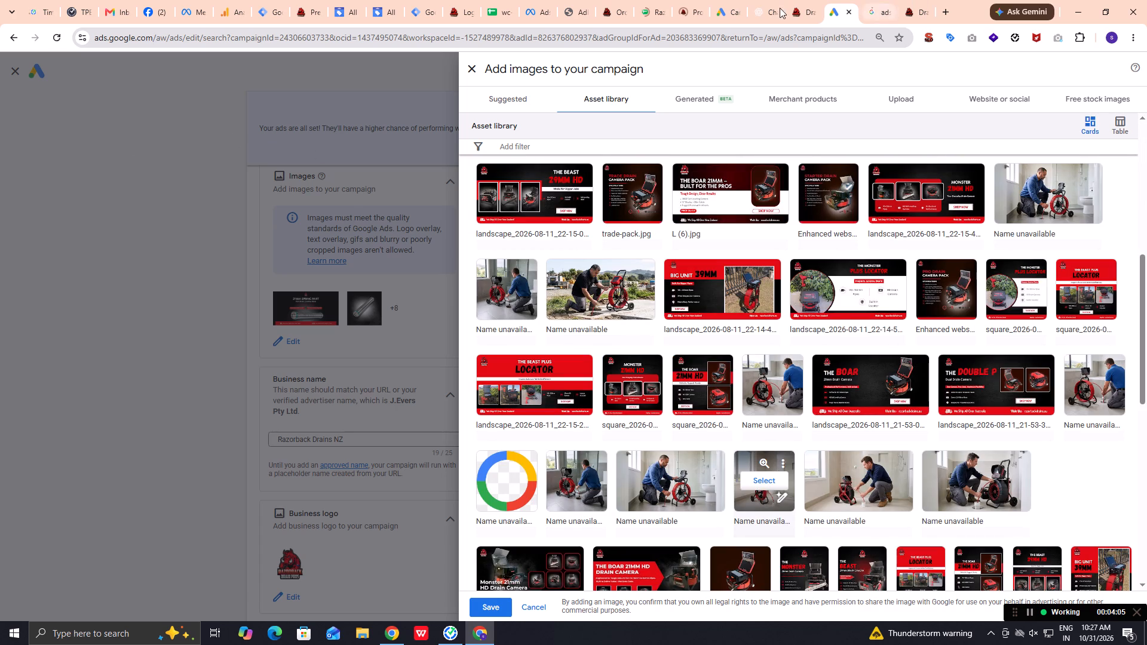
# Switch to the Razorback drain-cameras category page and review the drain cameras and camera packs it sells.
pyautogui.click(799, 0)
pyautogui.scroll(1, 737, 358)
pyautogui.scroll(-10, 737, 358)
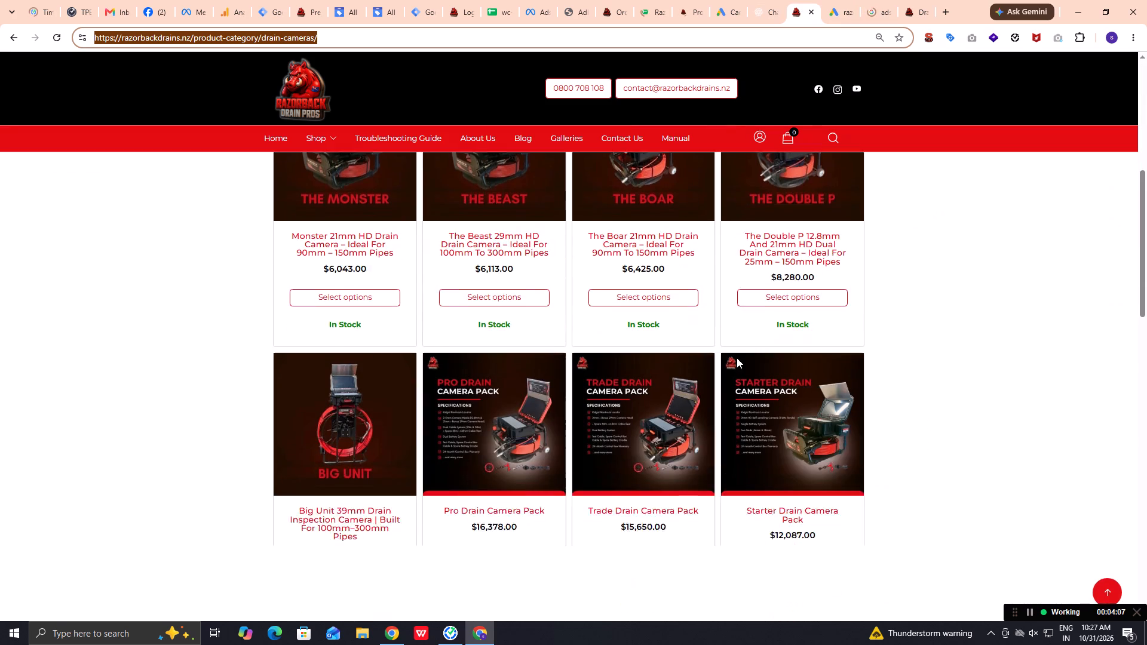
pyautogui.scroll(-1, 737, 358)
pyautogui.scroll(4, 737, 358)
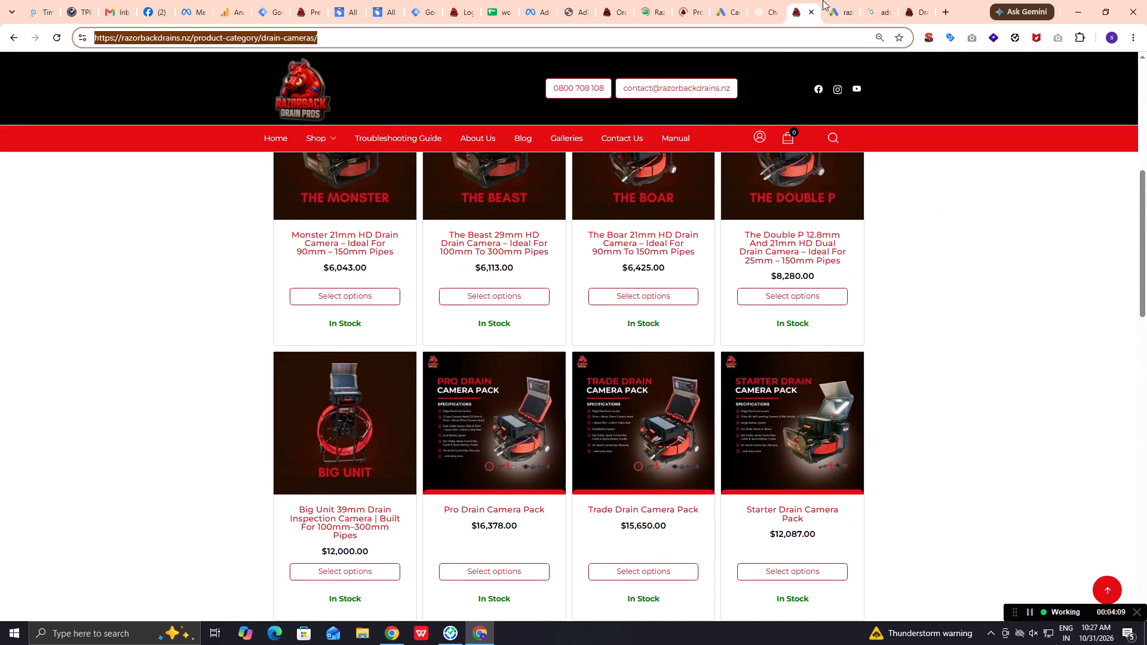
# Return to the Google Ads asset library and examine further drain camera images as replacements for the campaign.
pyautogui.click(829, 5)
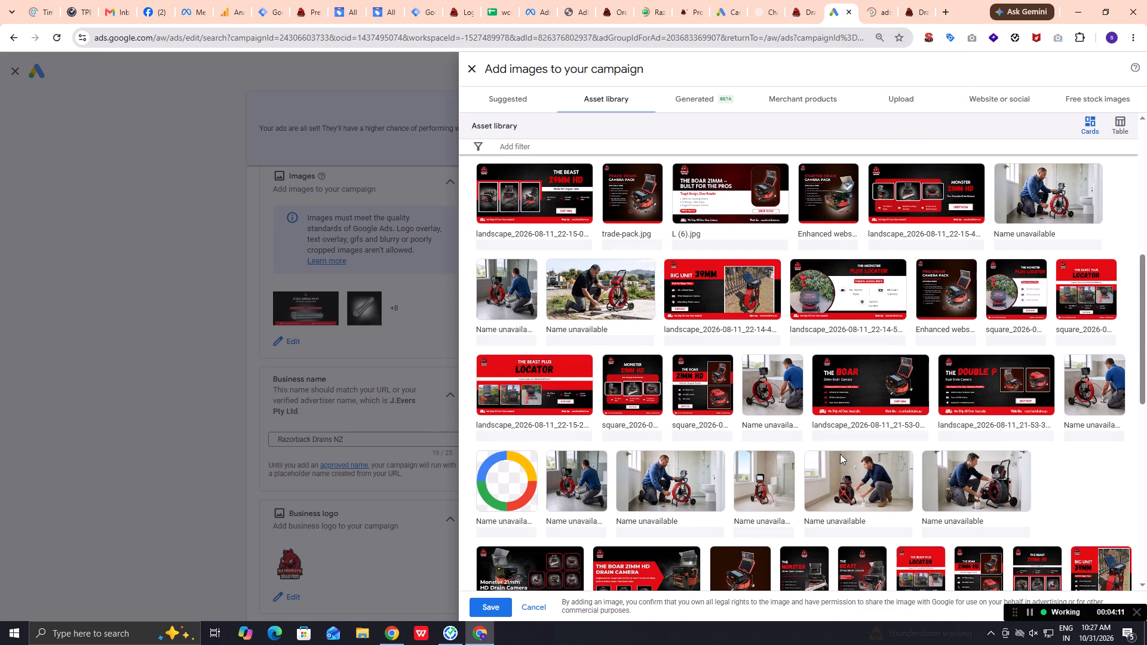
pyautogui.scroll(-1, 840, 454)
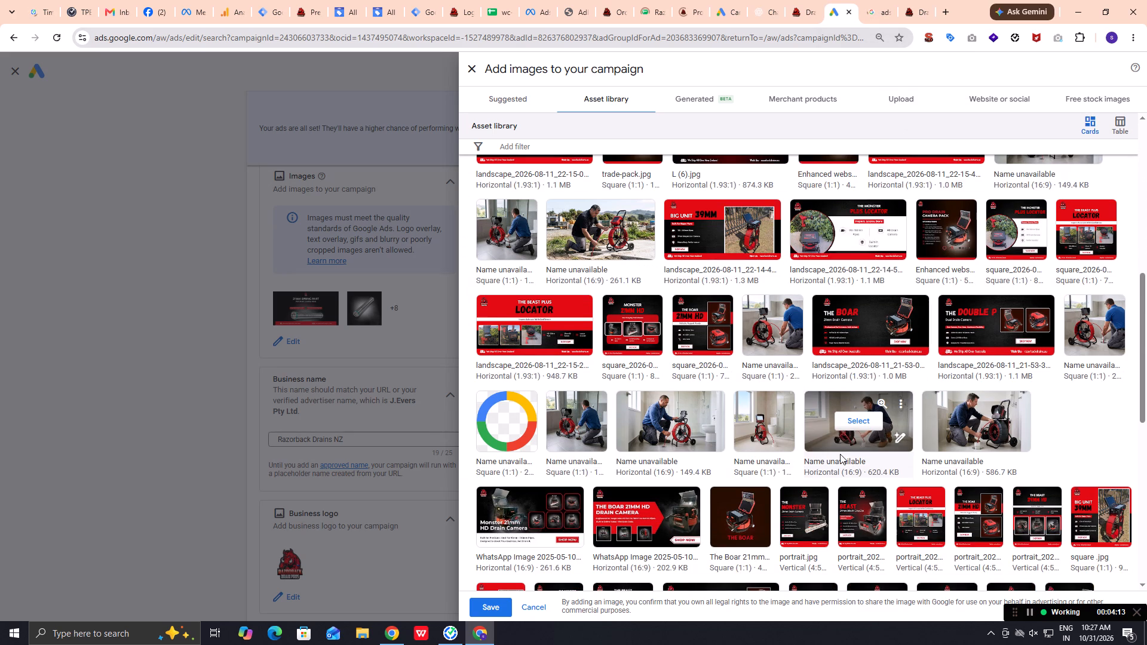
pyautogui.scroll(-2, 840, 454)
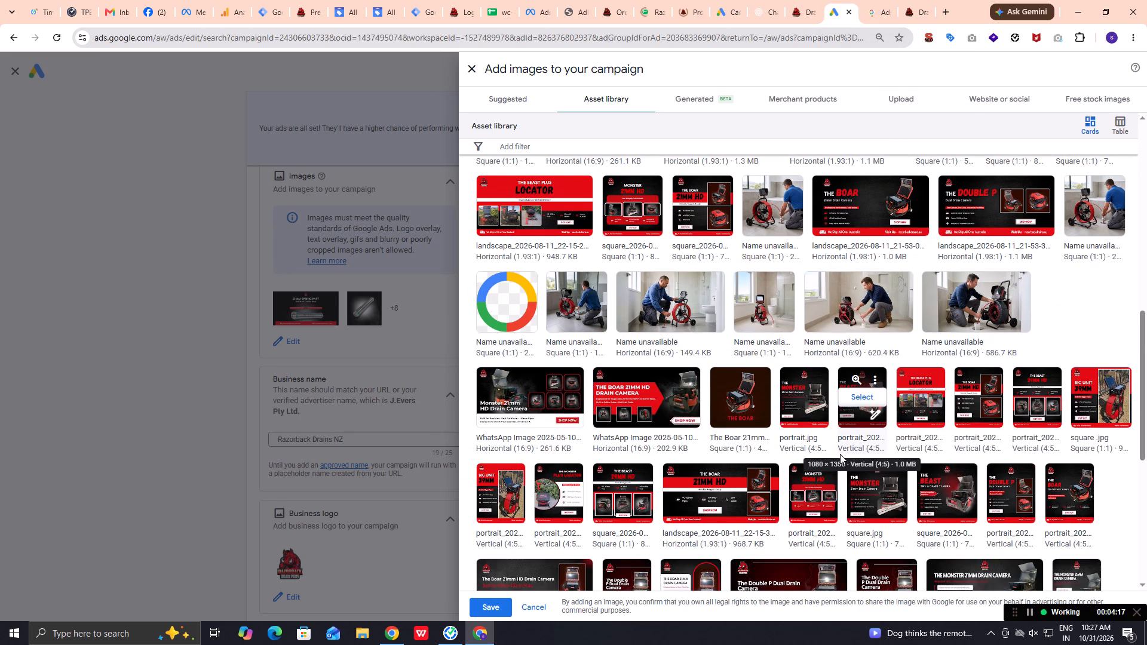
pyautogui.scroll(-1, 840, 454)
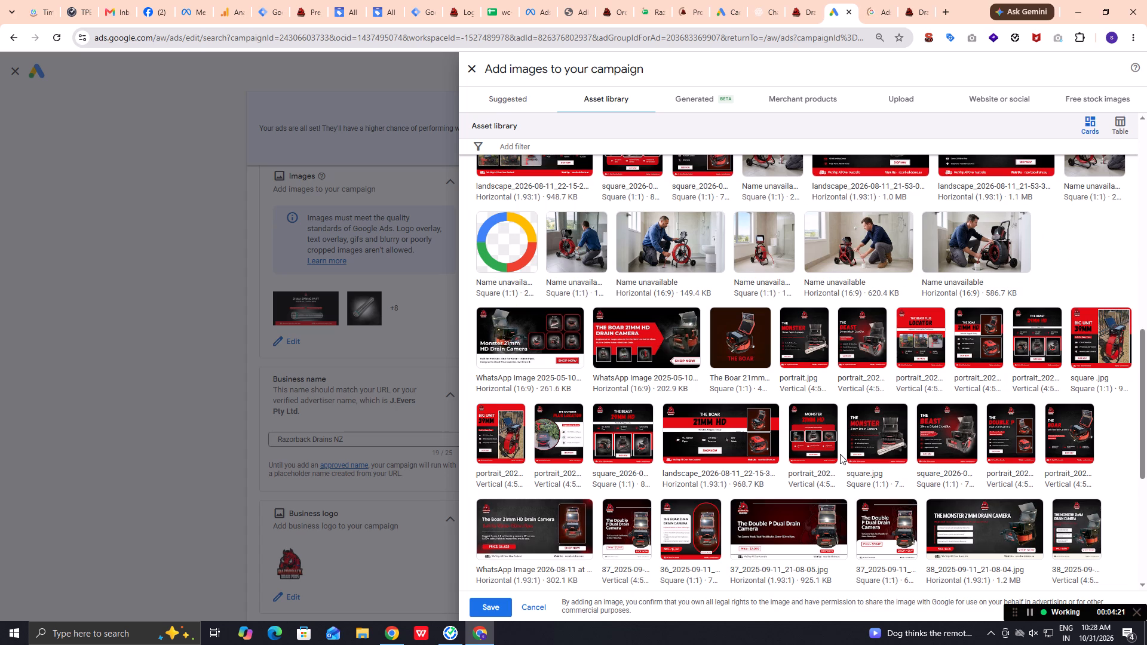
pyautogui.scroll(-1, 840, 454)
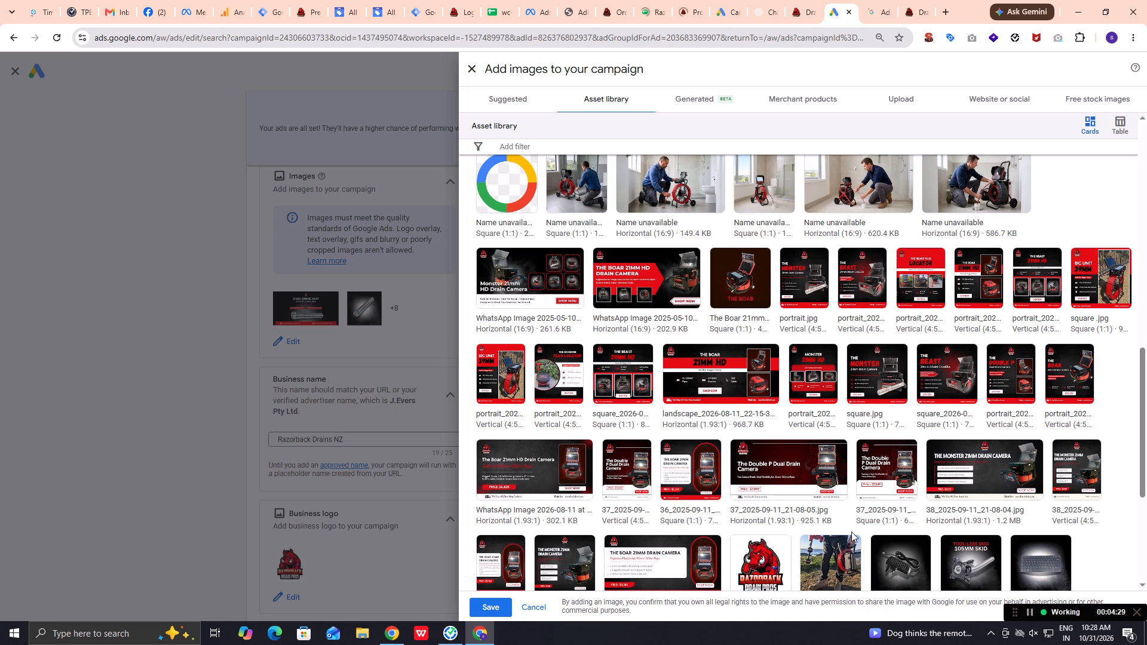
pyautogui.scroll(-2, 851, 532)
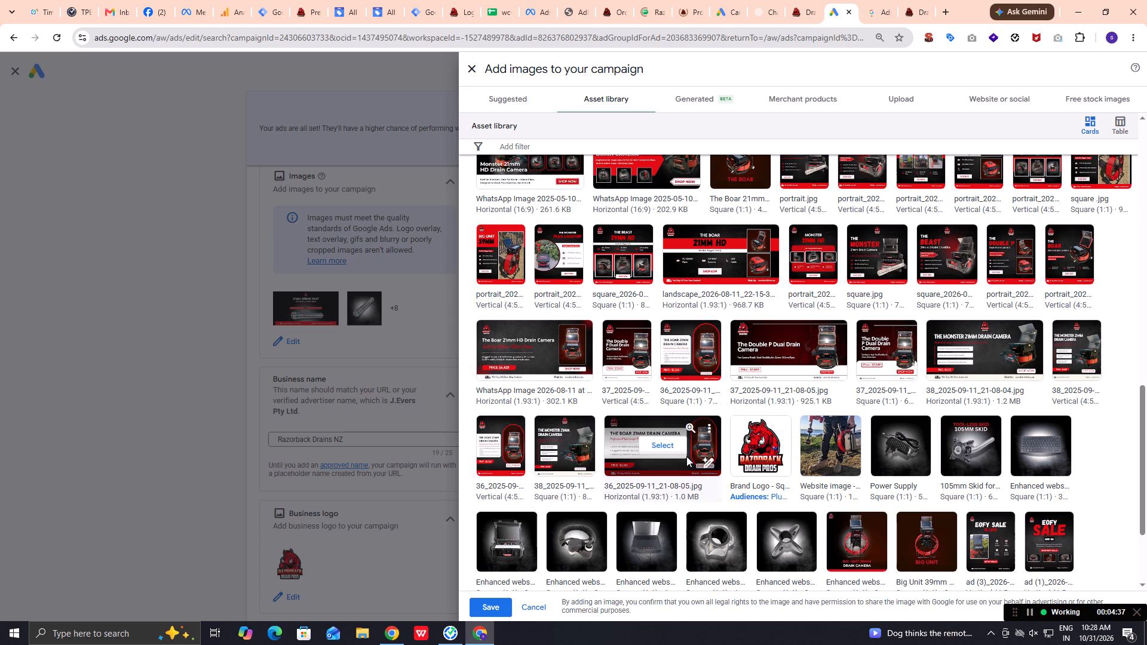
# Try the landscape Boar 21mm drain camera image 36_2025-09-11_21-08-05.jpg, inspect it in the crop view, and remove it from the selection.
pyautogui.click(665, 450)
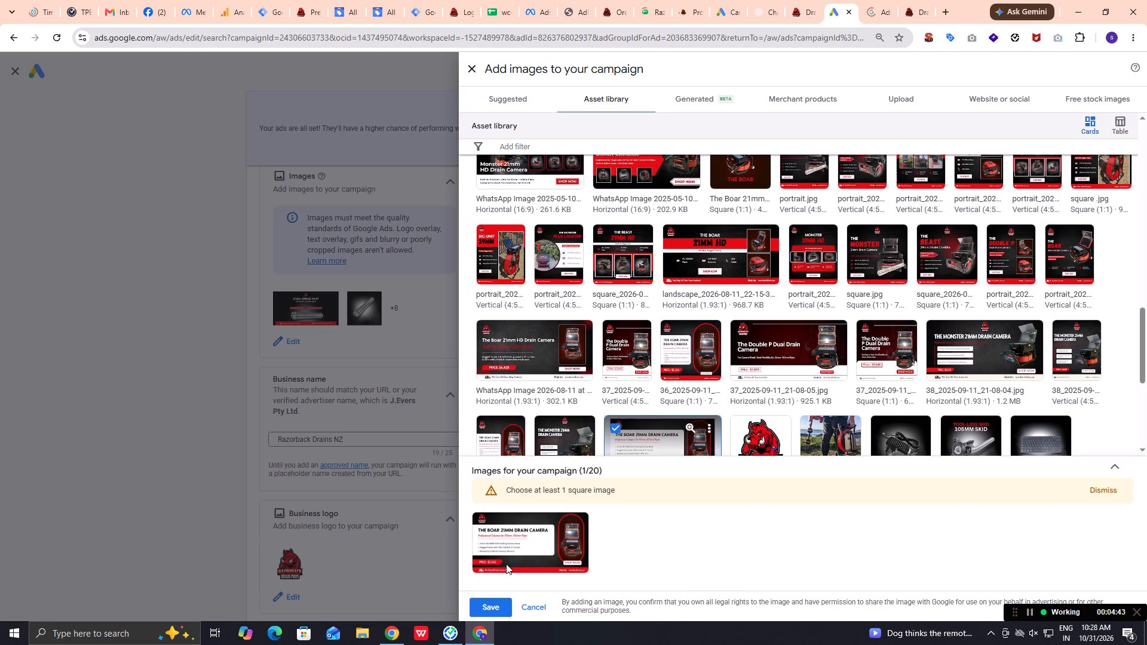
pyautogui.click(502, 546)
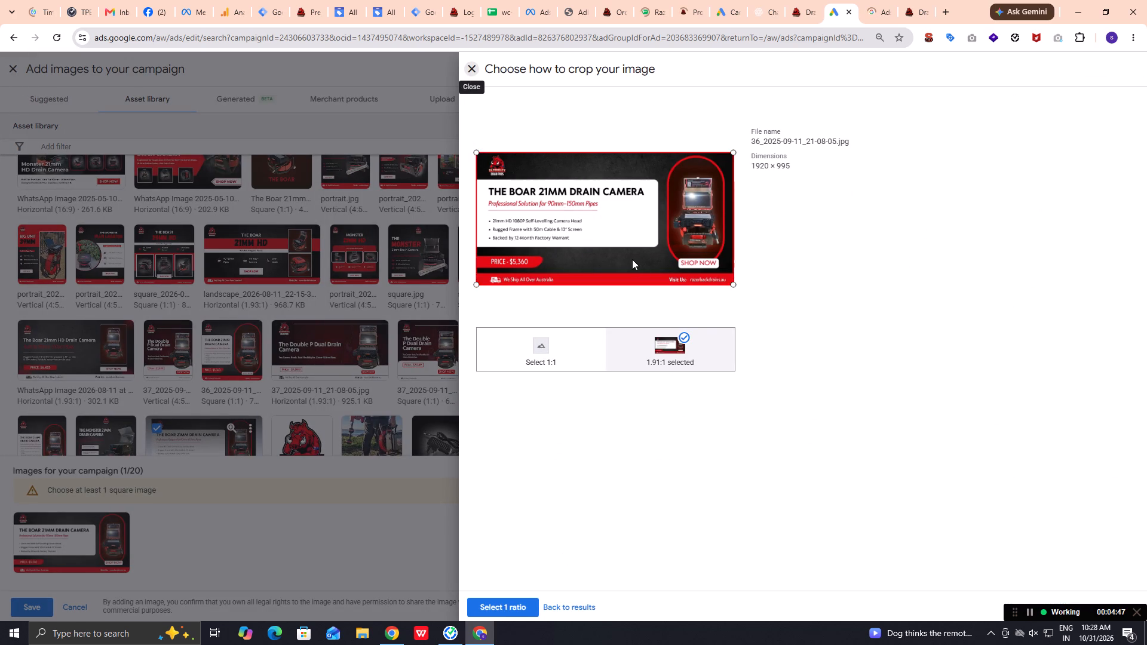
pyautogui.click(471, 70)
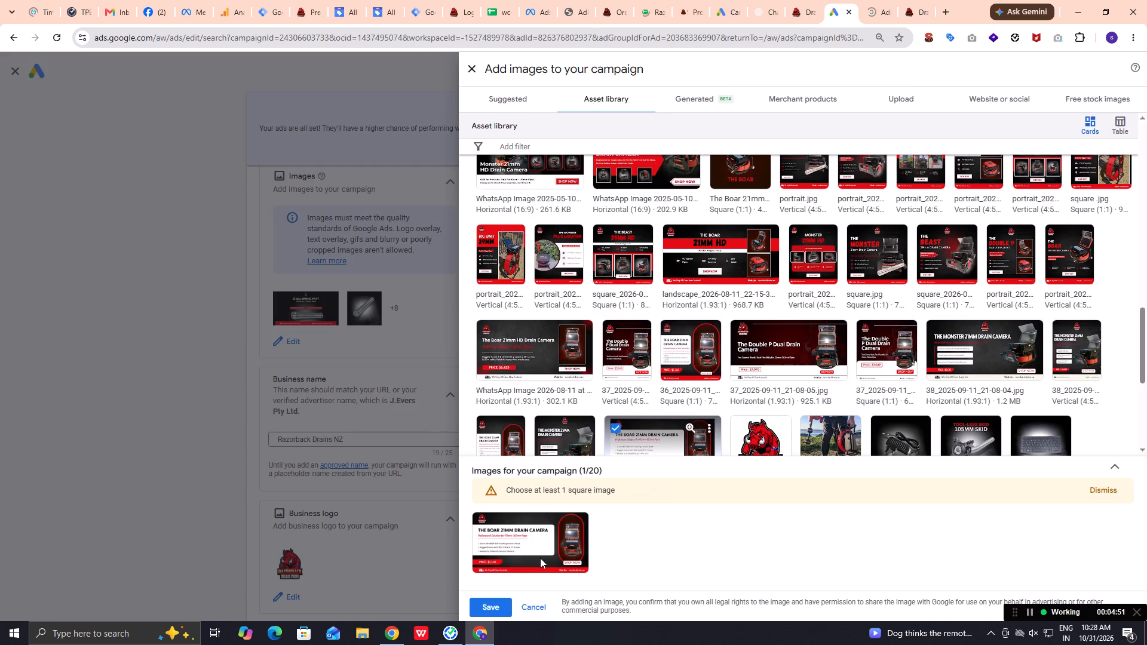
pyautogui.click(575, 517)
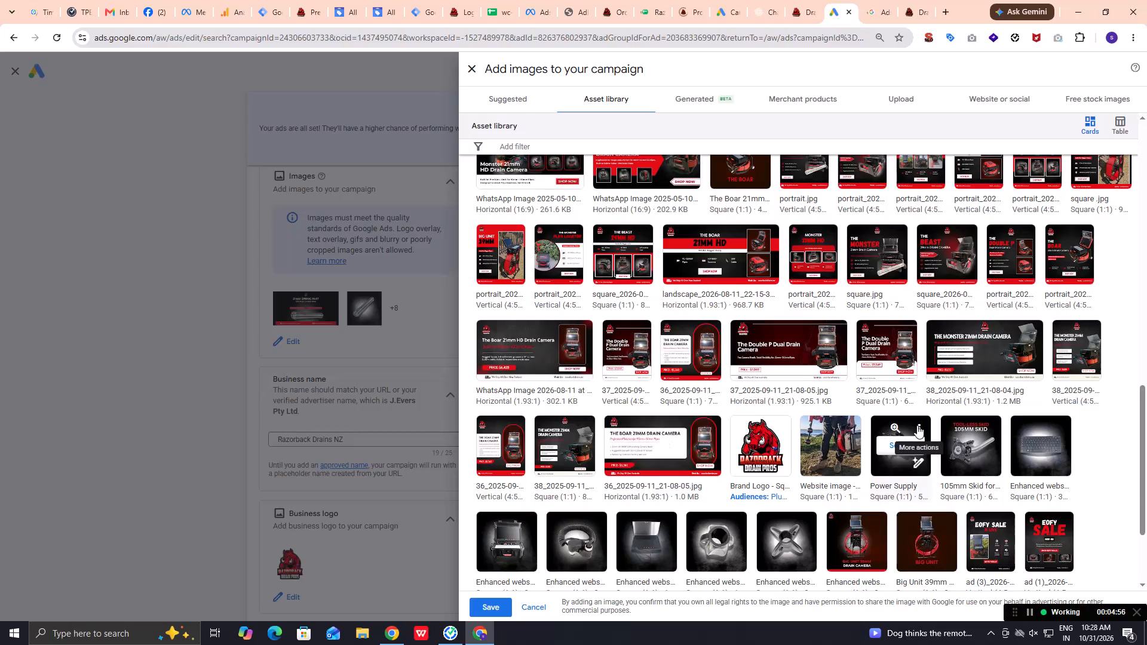
# Look through the remaining images on this asset library page and go to the next page.
pyautogui.scroll(-2, 917, 425)
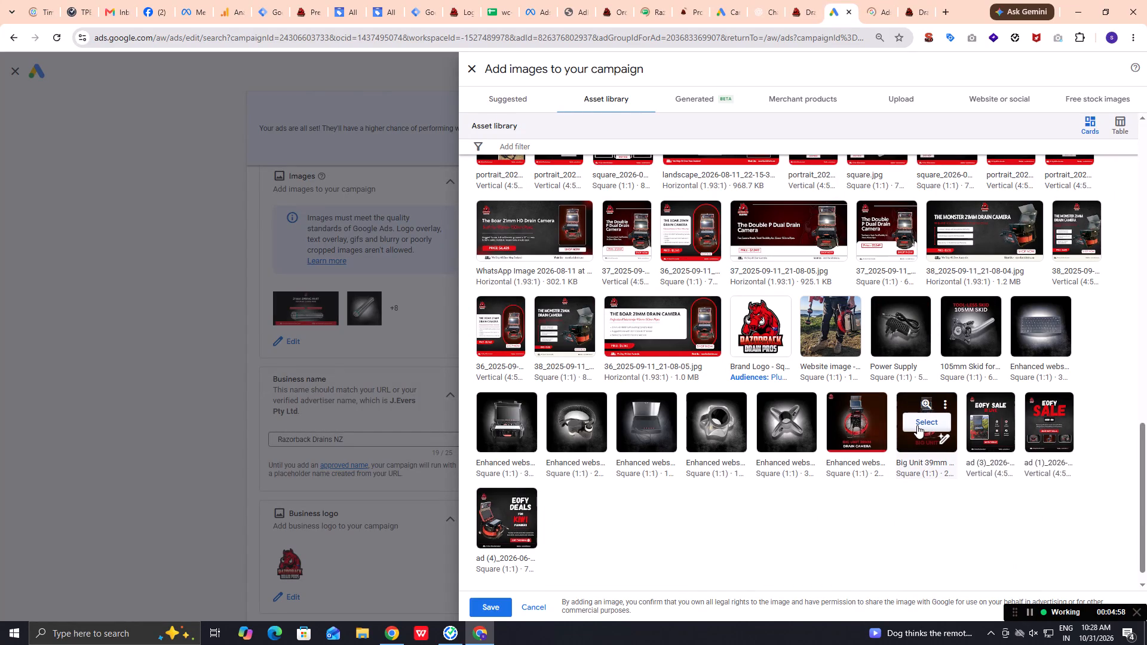
pyautogui.scroll(-3, 917, 425)
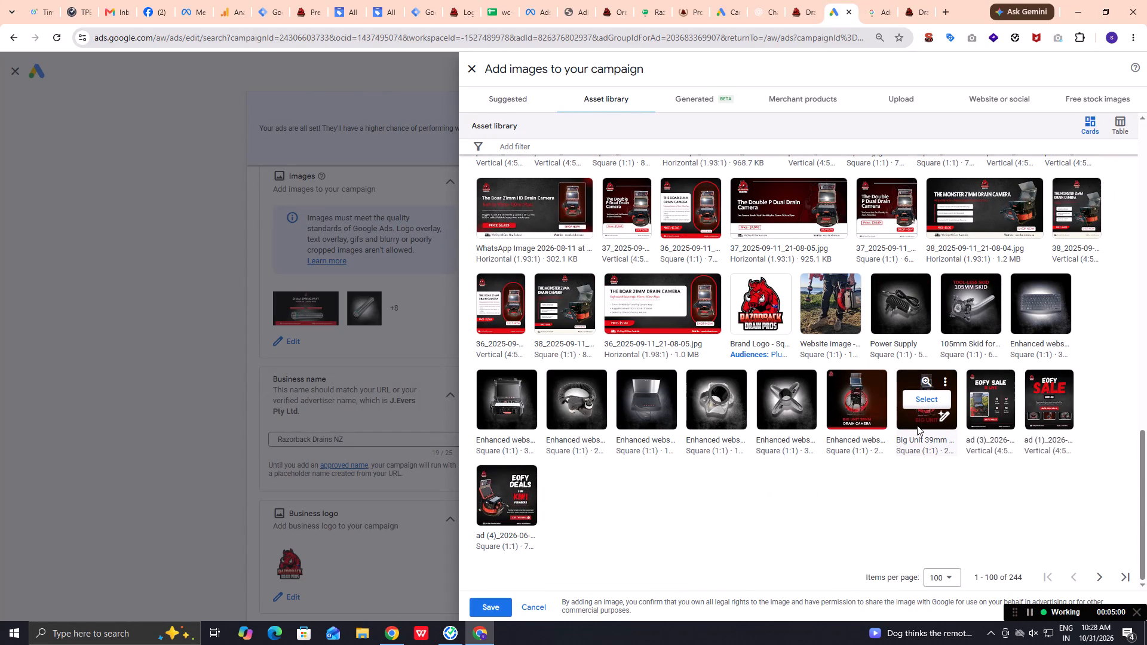
pyautogui.click(1100, 579)
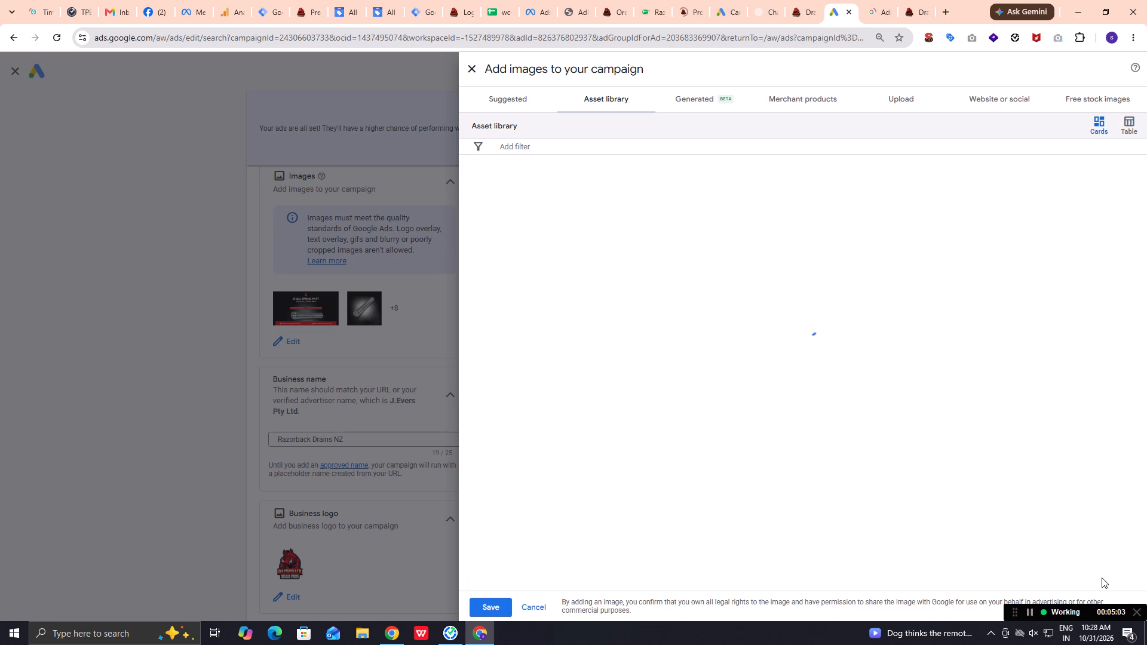
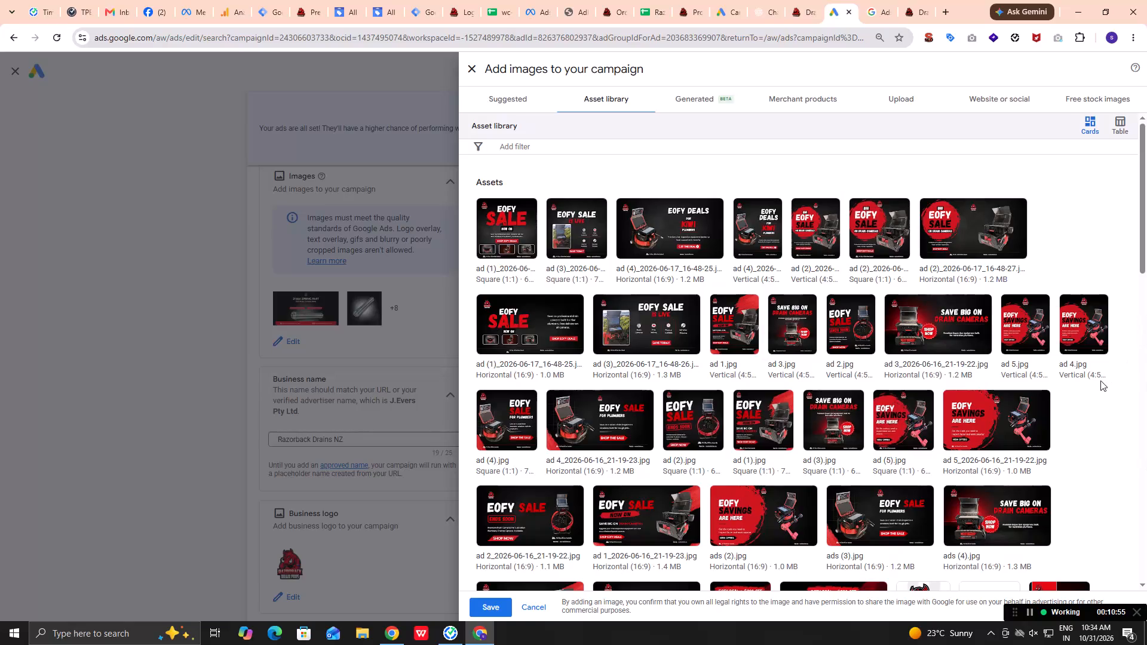
# Select the landscape Boar 21mm HD camera image L (7).jpg for the campaign and inspect its 1.91:1 crop.
pyautogui.scroll(-2, 664, 342)
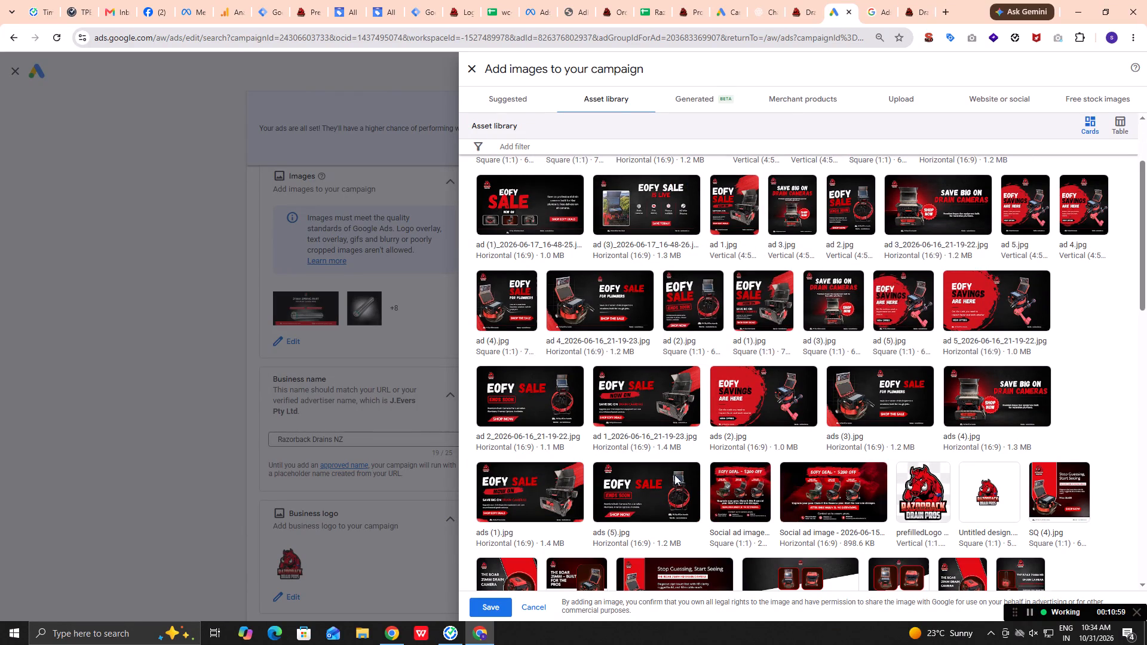
pyautogui.scroll(-2, 671, 445)
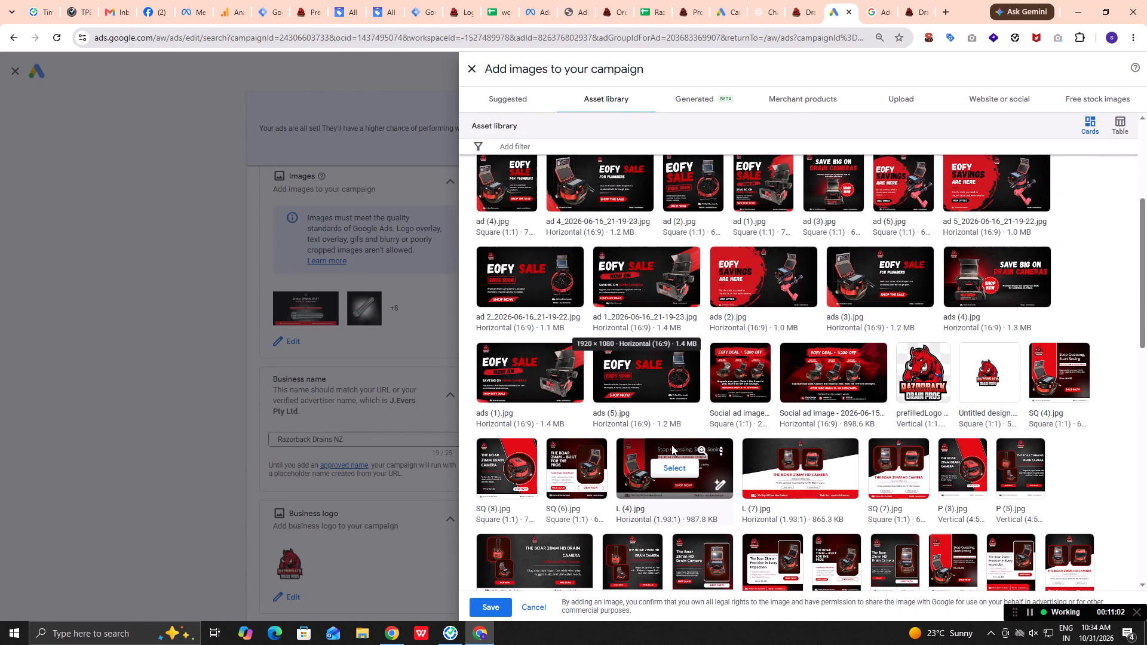
pyautogui.click(795, 484)
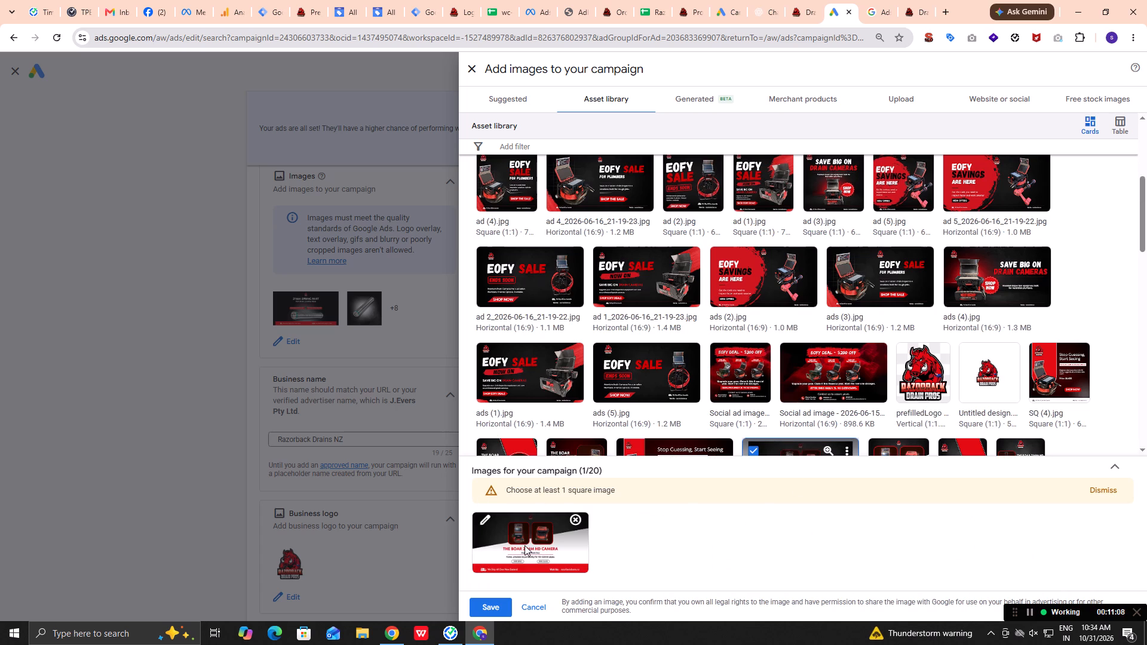
pyautogui.click(525, 545)
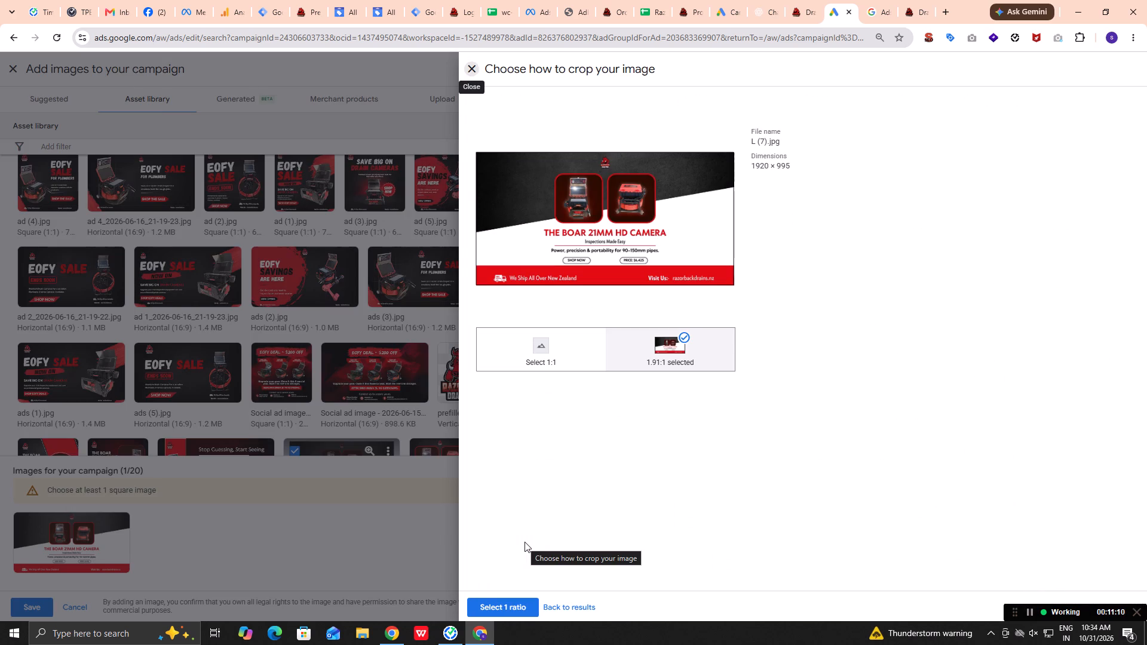
pyautogui.click(470, 64)
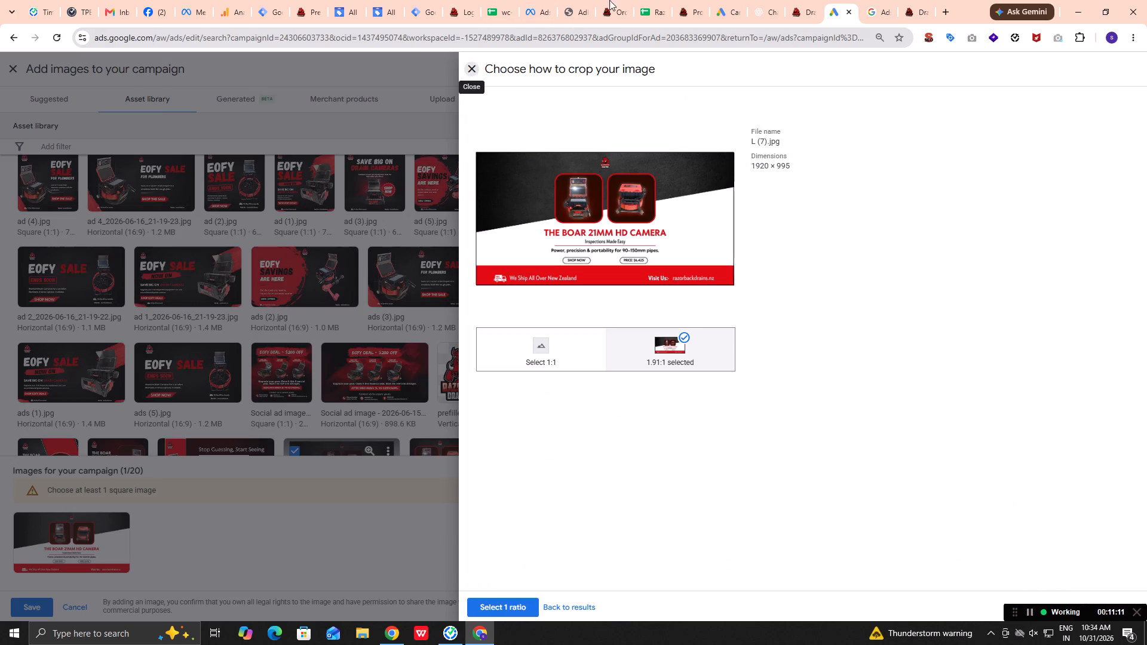
# Check the drain cameras on the Razorback category page against the chosen image and return to the Google Ads image picker.
pyautogui.click(789, 7)
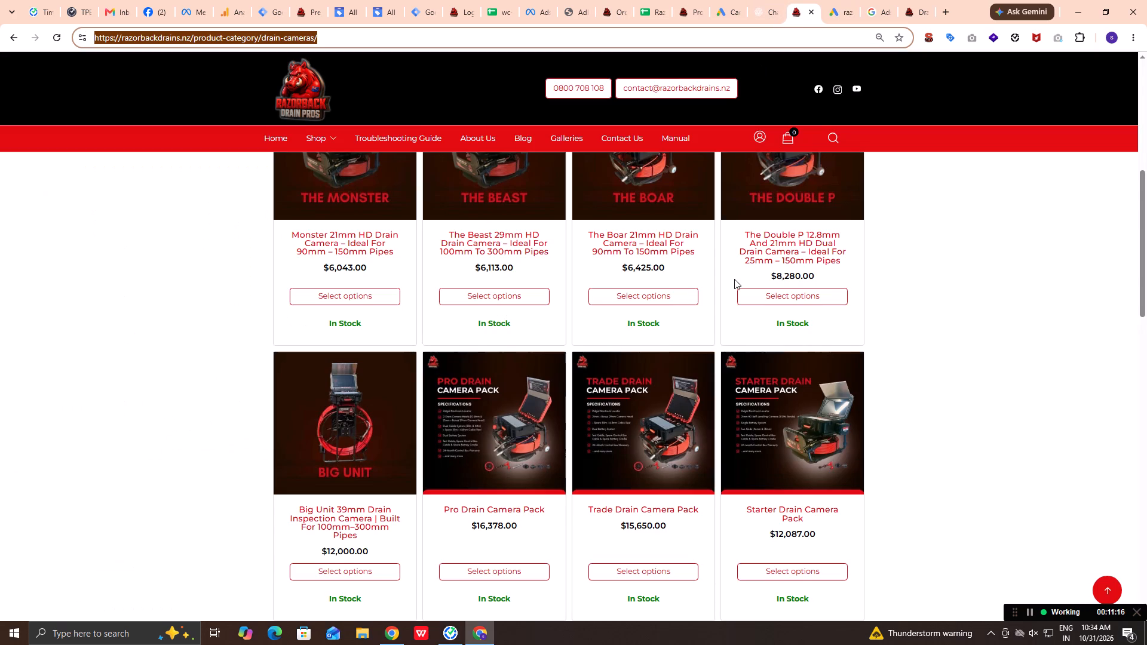
pyautogui.click(847, 0)
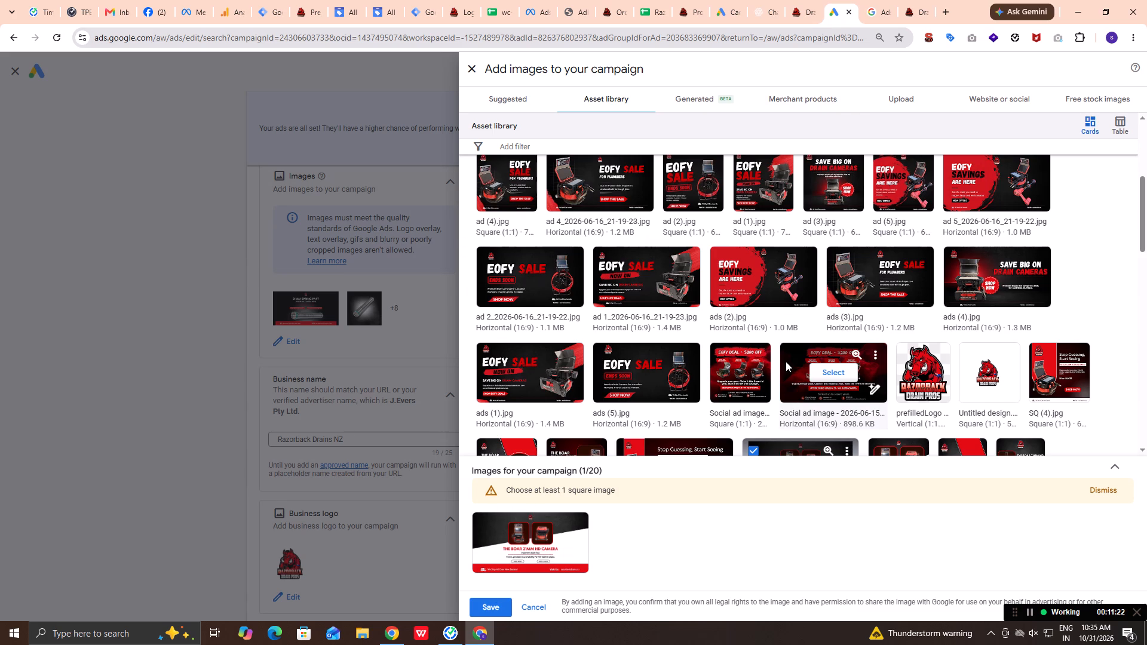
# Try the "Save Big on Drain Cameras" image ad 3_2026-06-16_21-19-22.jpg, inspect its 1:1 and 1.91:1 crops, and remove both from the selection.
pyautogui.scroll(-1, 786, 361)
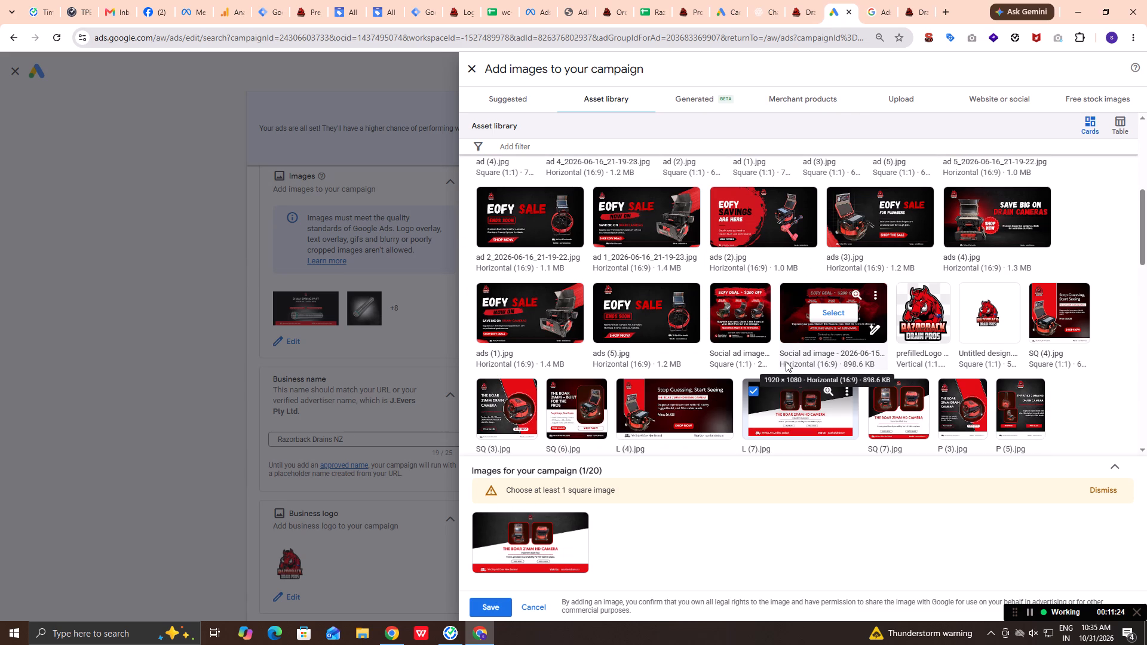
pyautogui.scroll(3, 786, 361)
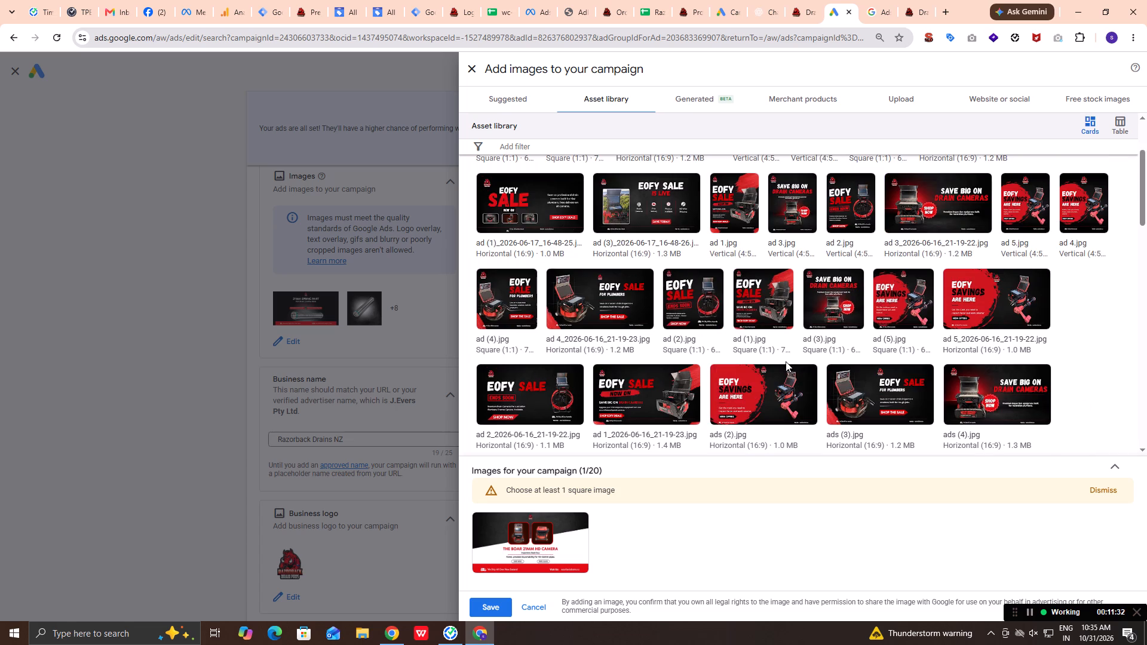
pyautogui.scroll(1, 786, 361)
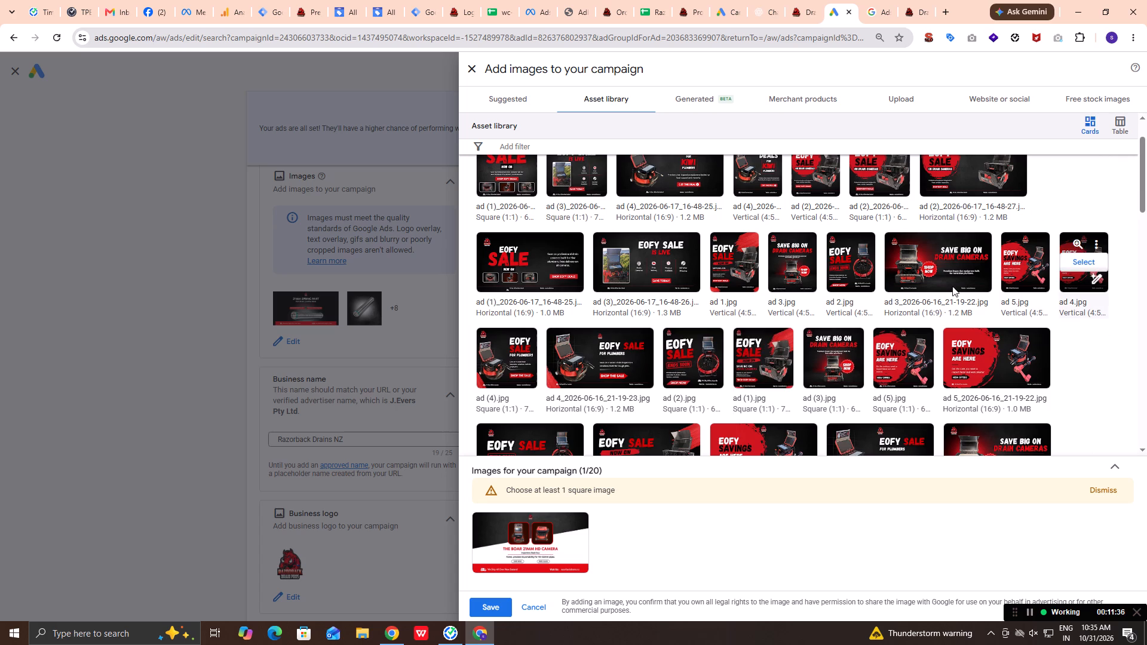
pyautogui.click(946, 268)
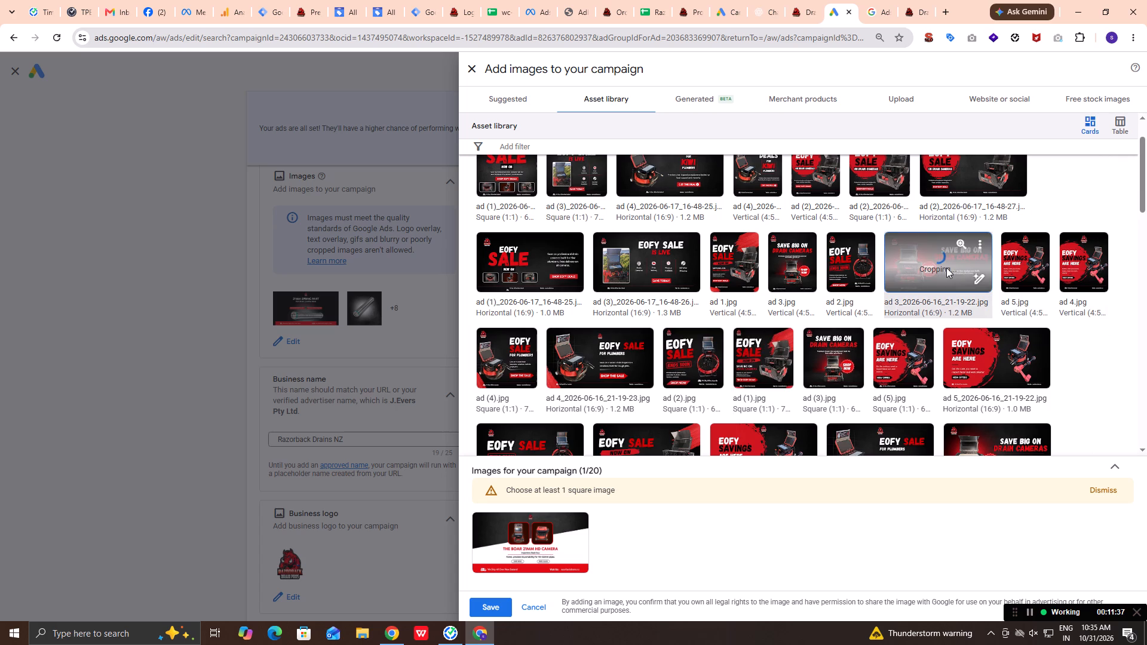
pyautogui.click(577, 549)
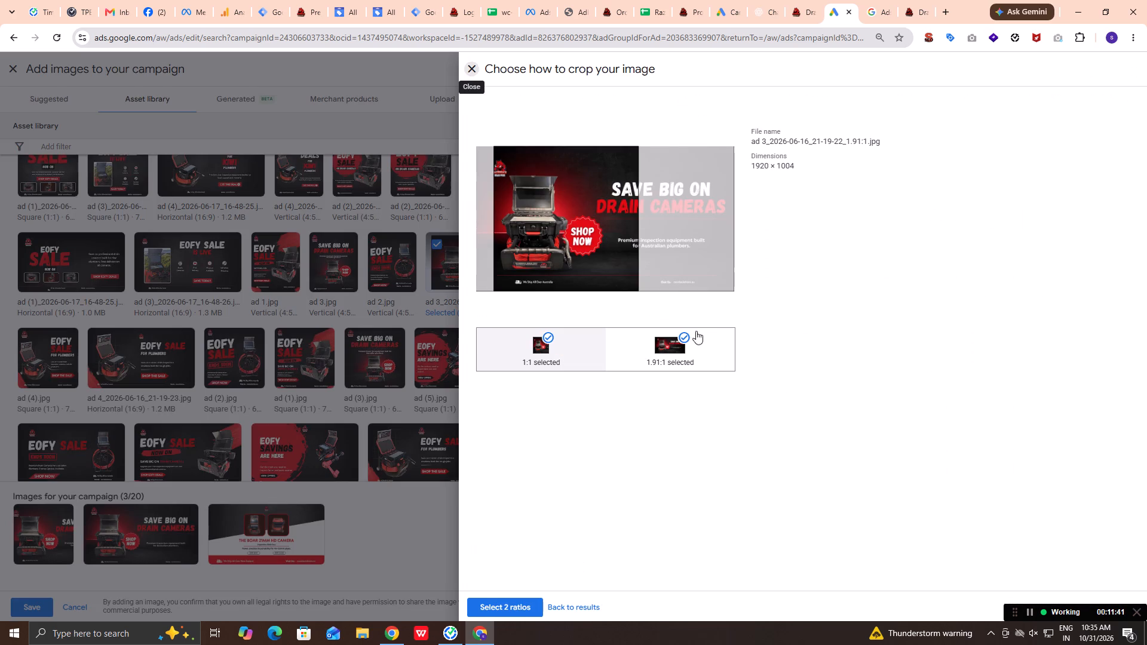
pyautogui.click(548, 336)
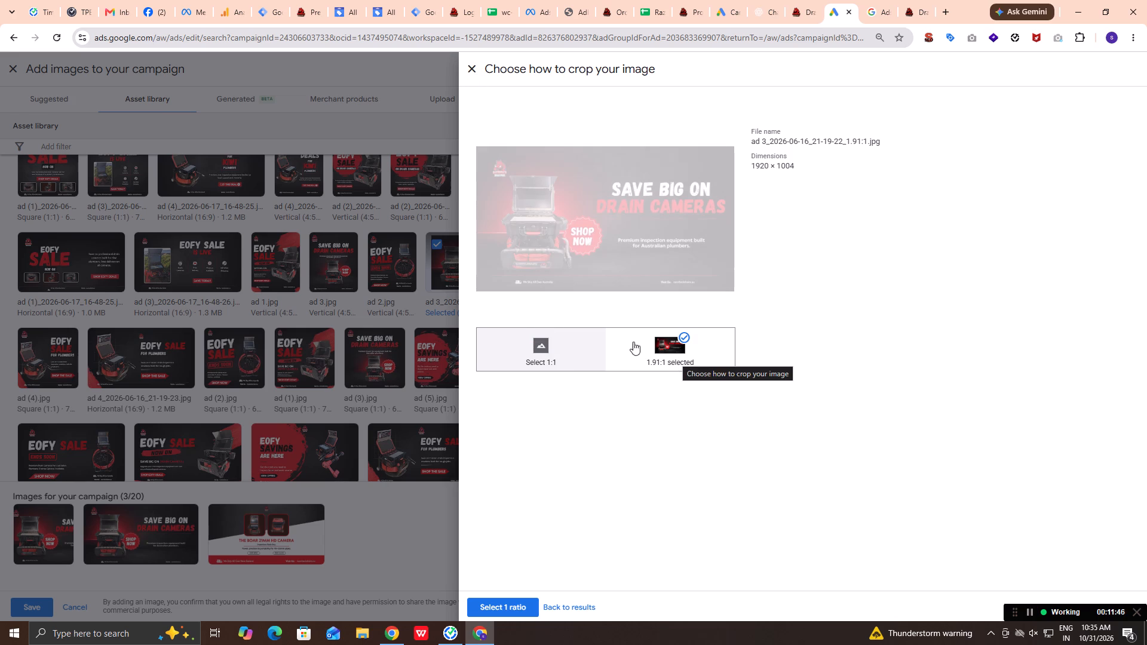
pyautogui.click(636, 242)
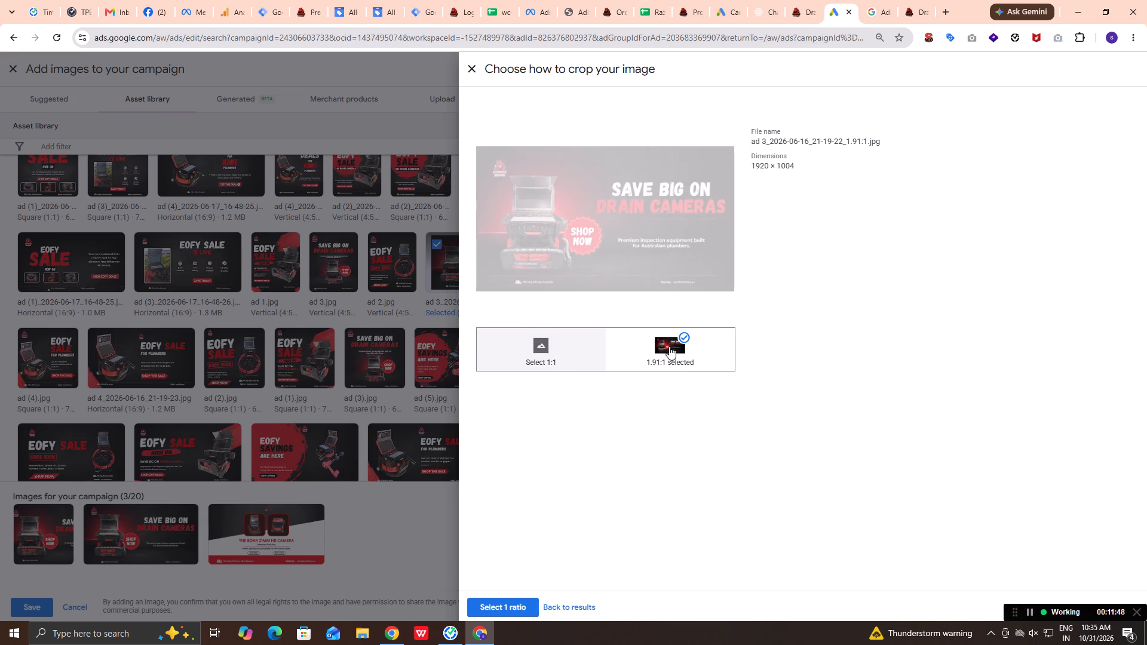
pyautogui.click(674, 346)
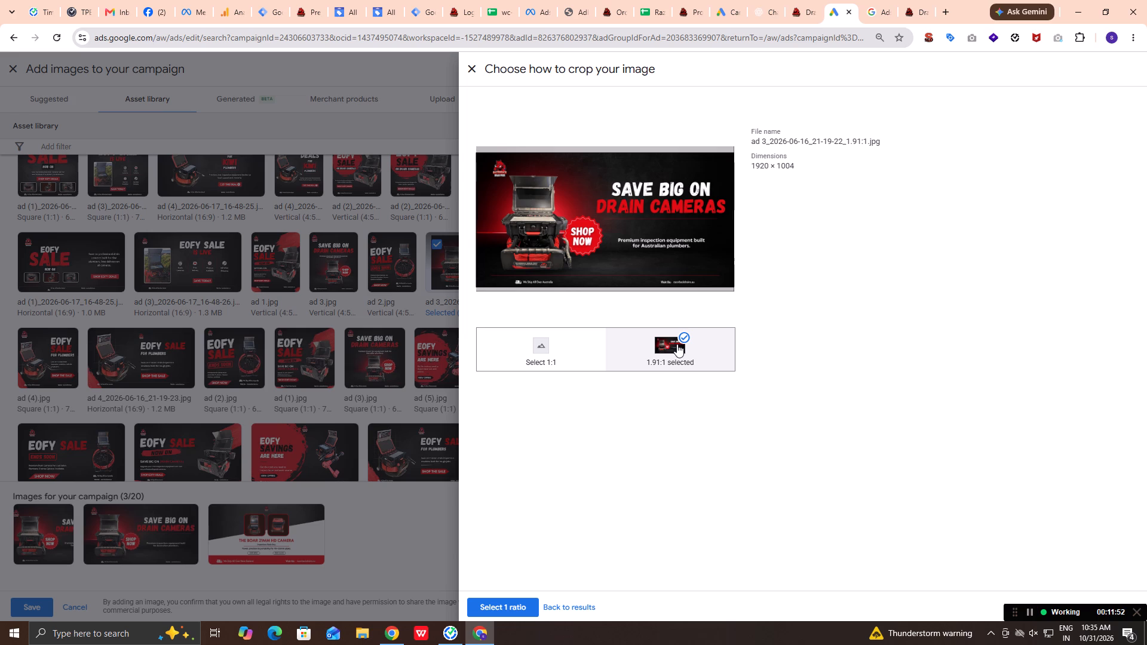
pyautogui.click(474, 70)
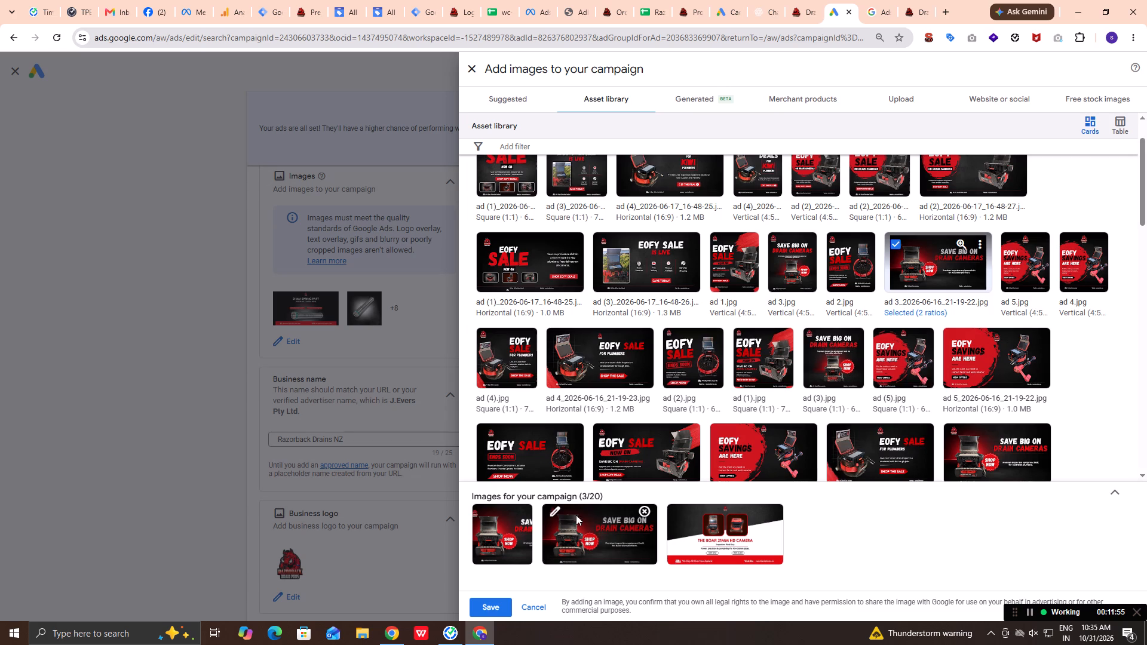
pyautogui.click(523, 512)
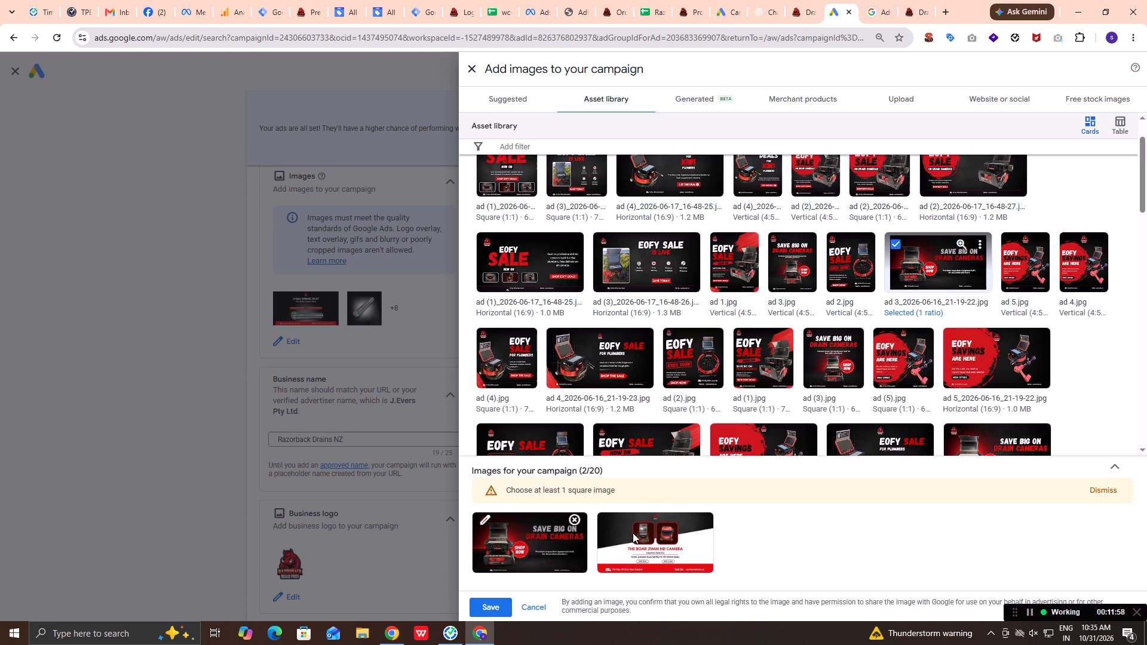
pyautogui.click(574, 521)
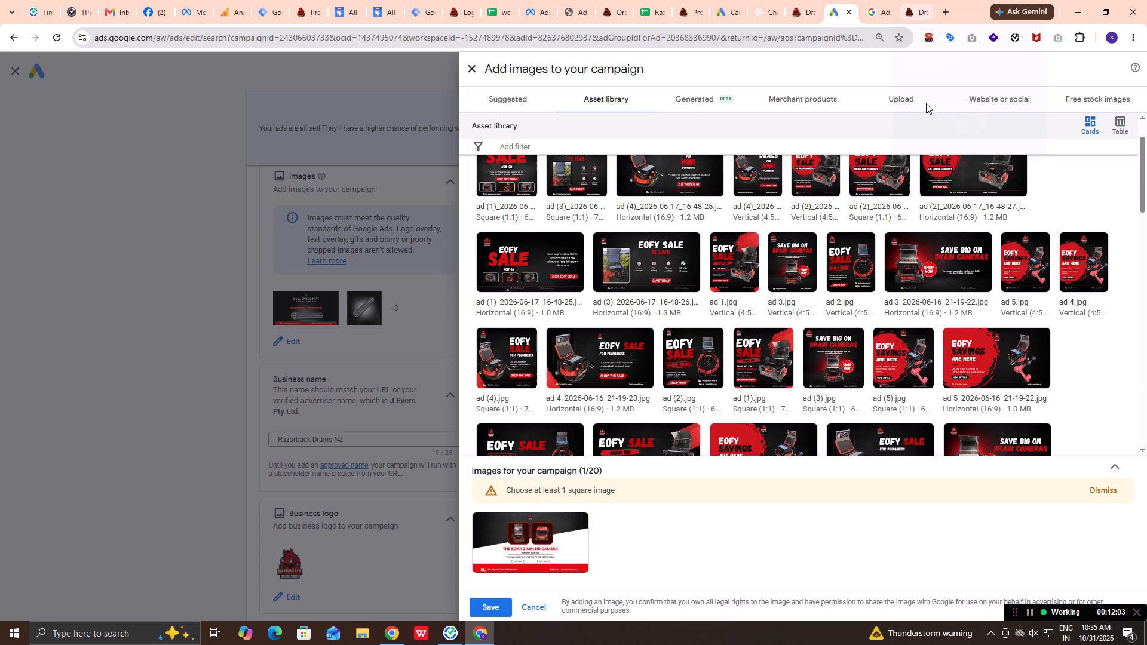
# Look through the asset library images for further drain camera creatives suited to the NZ campaign, including a square one.
pyautogui.scroll(-1, 862, 384)
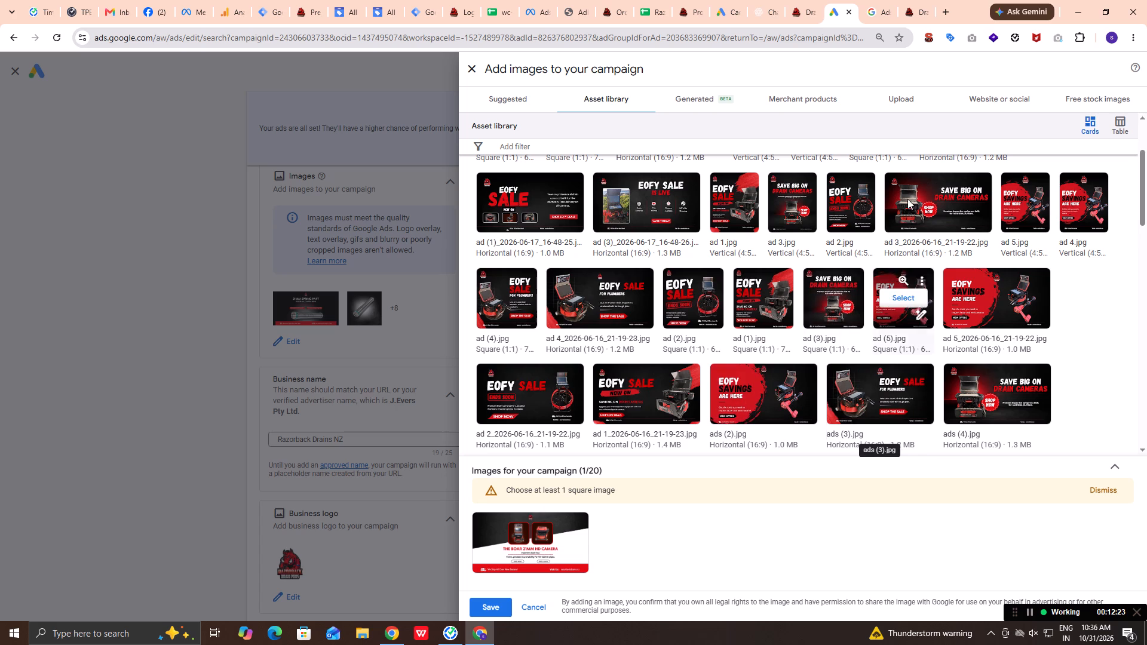
pyautogui.scroll(-2, 582, 225)
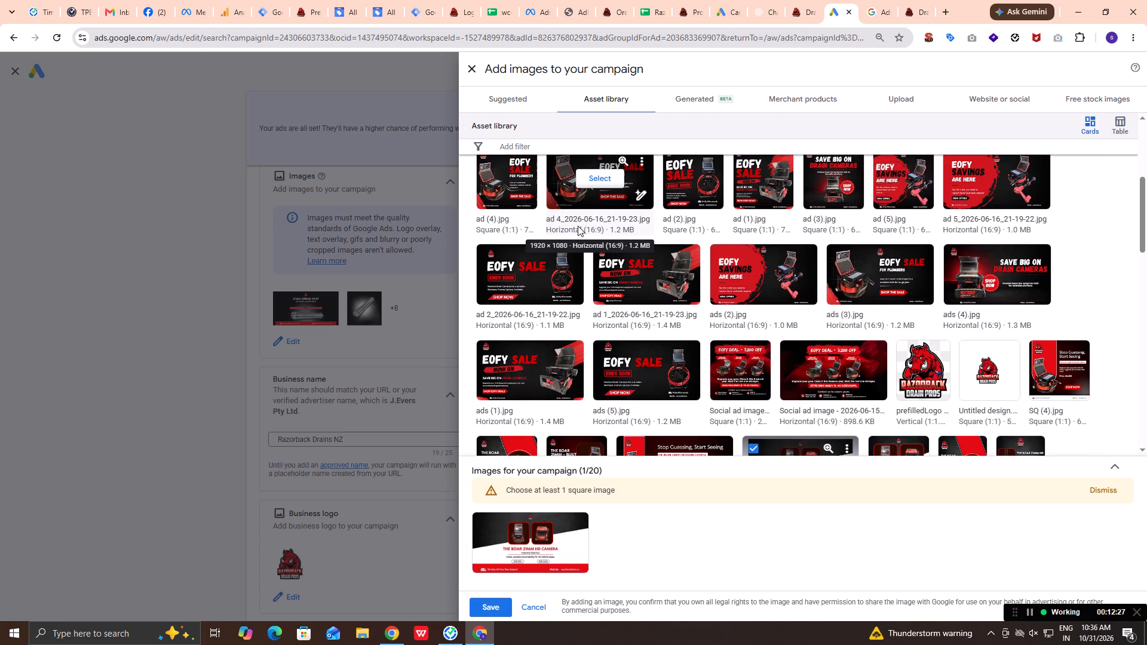
pyautogui.scroll(4, 1084, 419)
pyautogui.scroll(4, 919, 397)
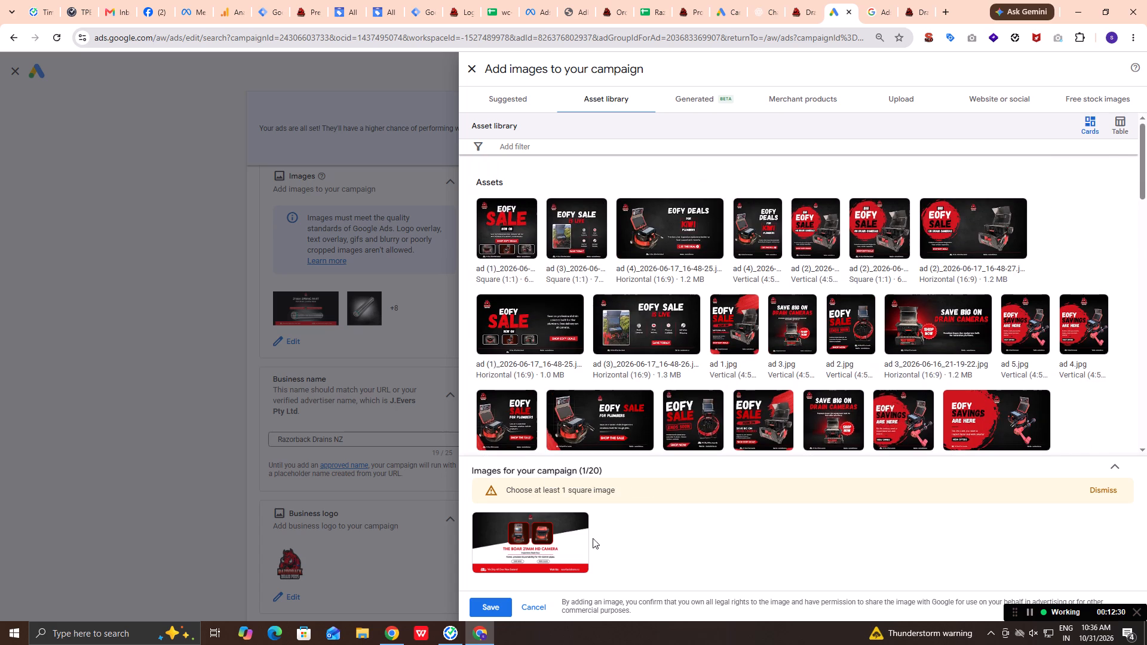
pyautogui.scroll(6, 774, 438)
pyautogui.scroll(1, 936, 324)
pyautogui.scroll(-1, 936, 324)
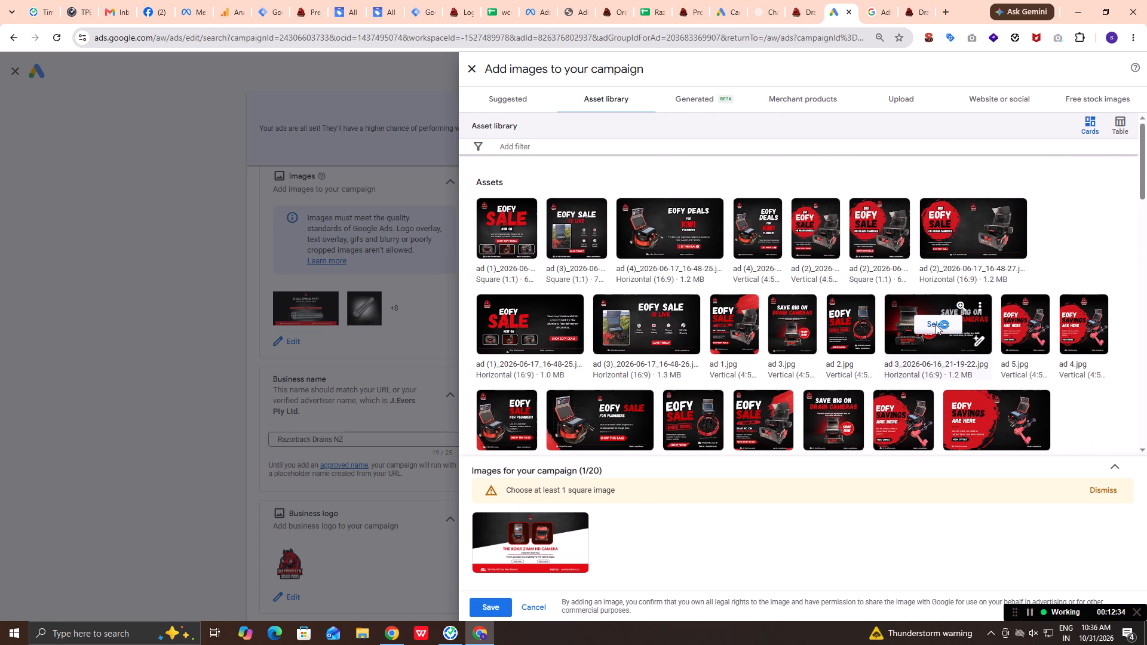
pyautogui.scroll(-6, 936, 324)
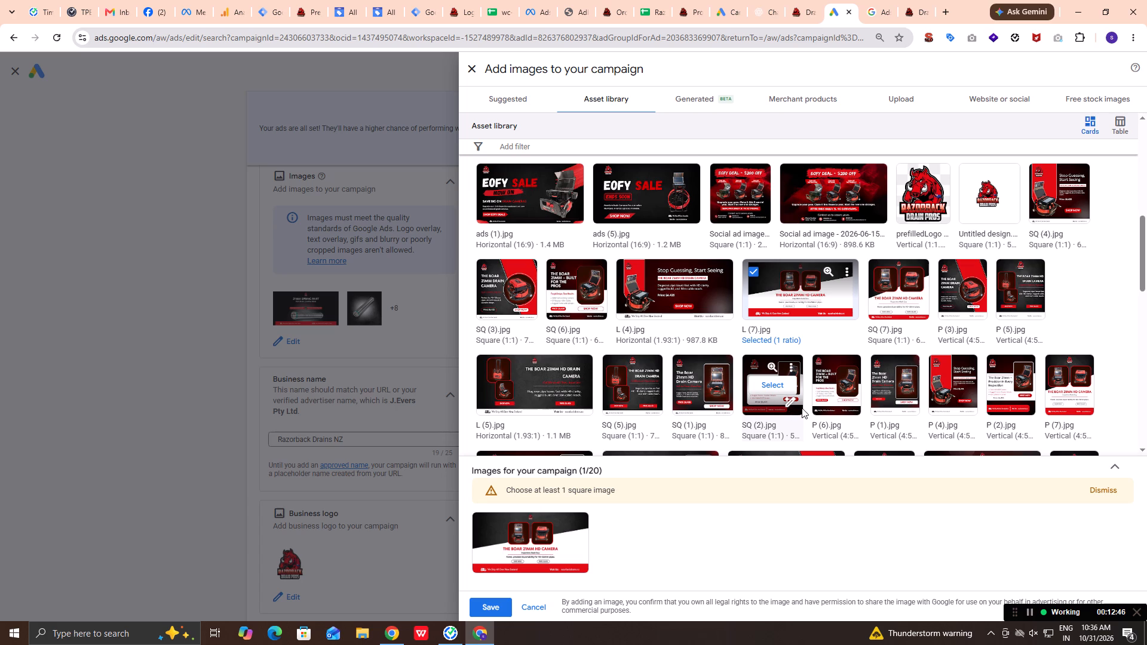
pyautogui.scroll(-2, 834, 387)
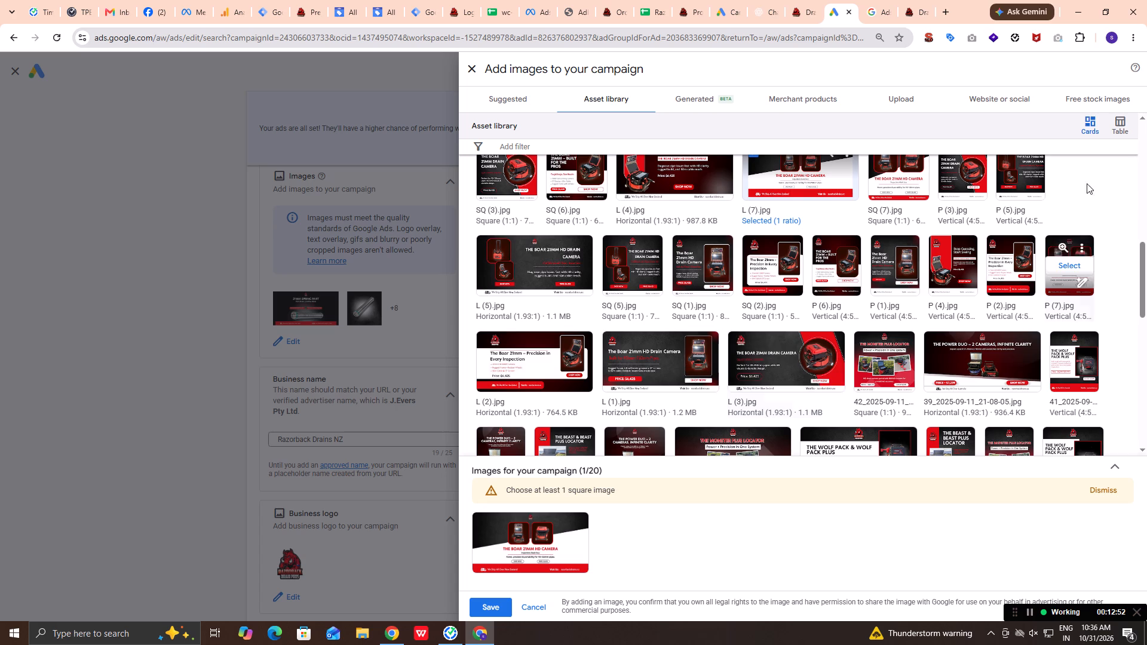
pyautogui.scroll(-1, 1001, 327)
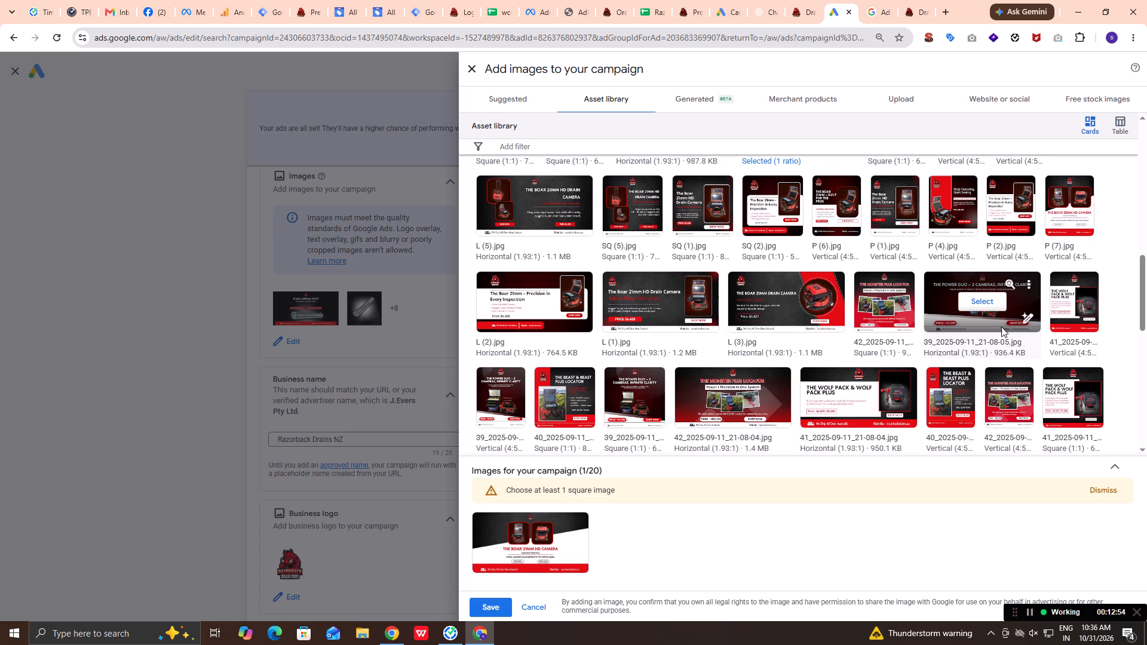
pyautogui.scroll(-2, 682, 418)
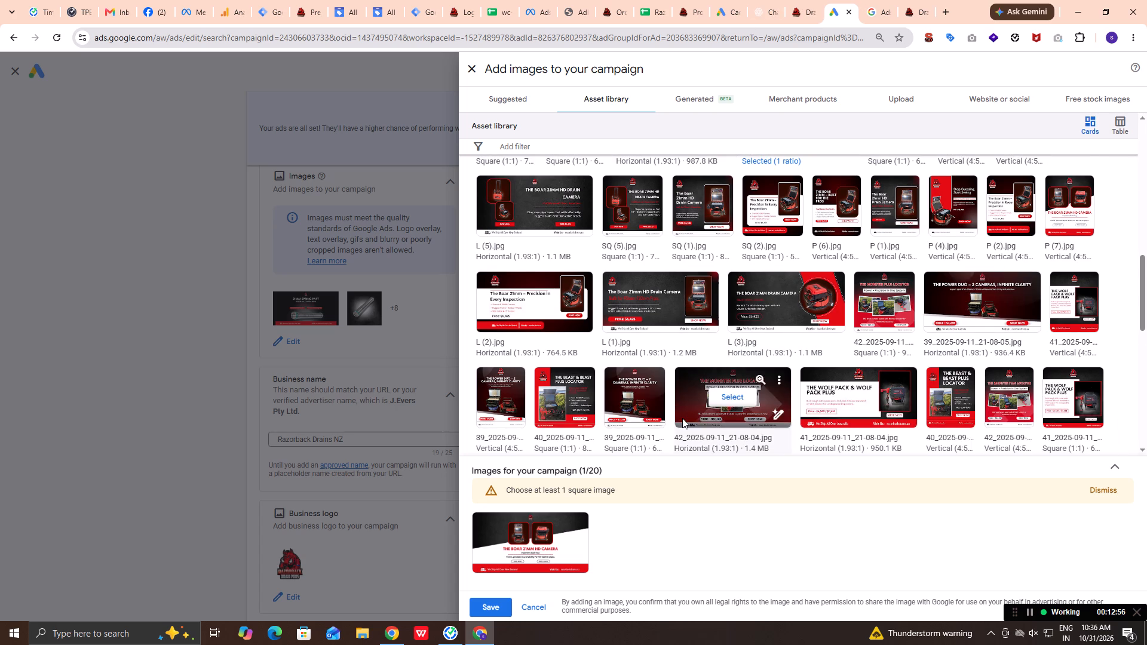
pyautogui.scroll(-2, 682, 418)
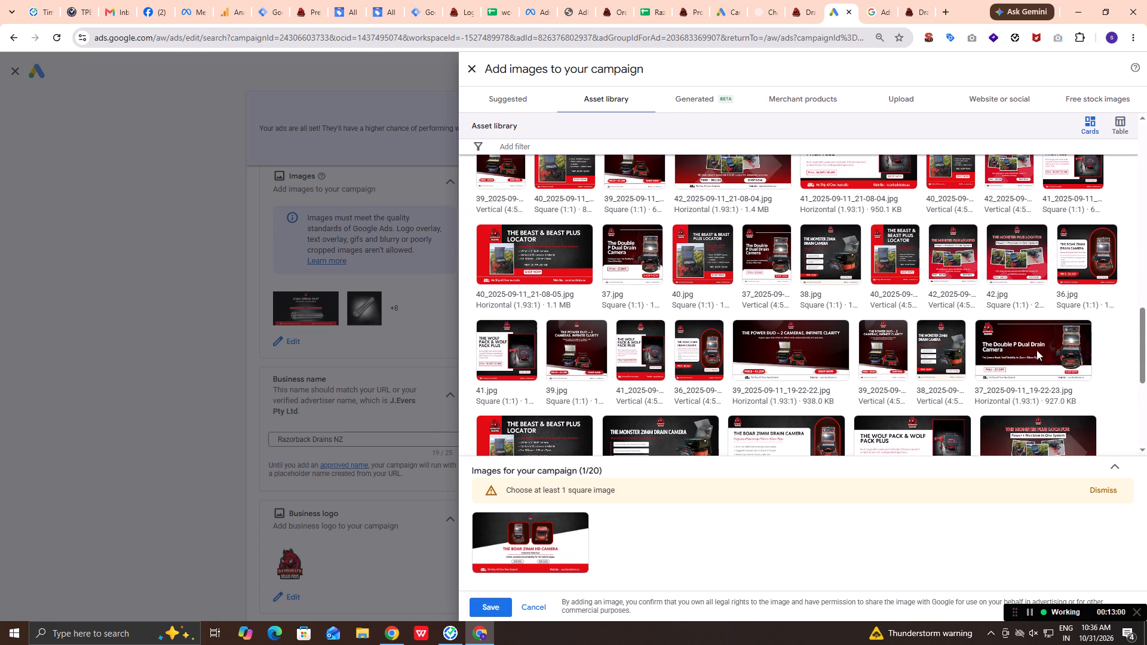
# Check the drain camera models on the Razorback drain-cameras page again and return to the asset library.
pyautogui.click(790, 0)
pyautogui.scroll(2, 707, 450)
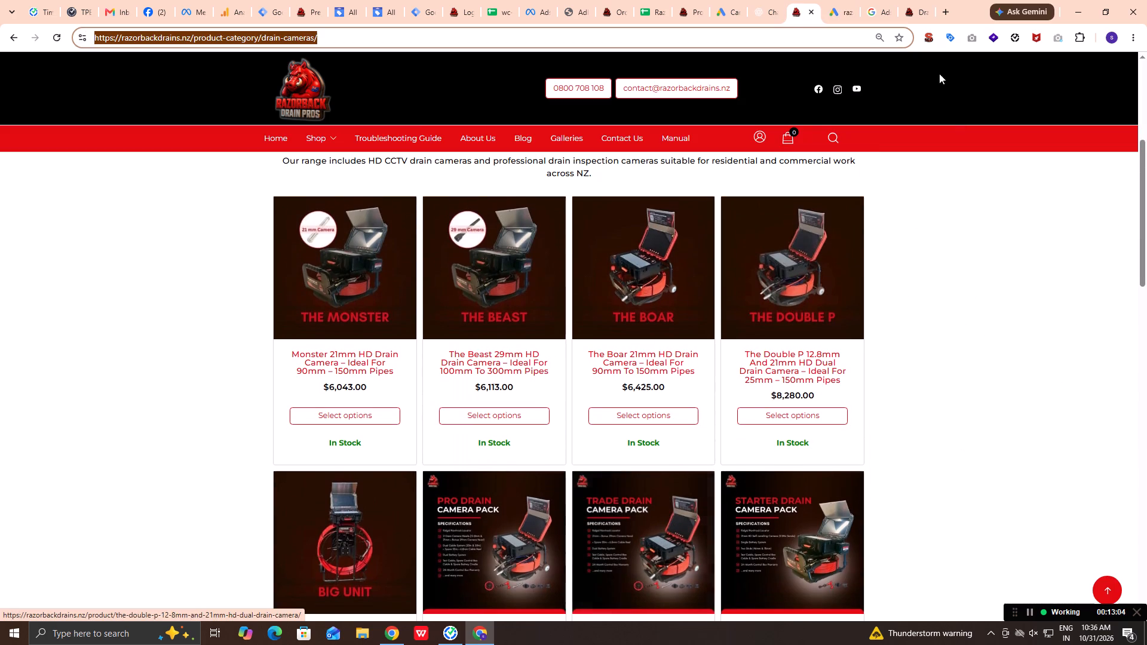
pyautogui.click(839, 14)
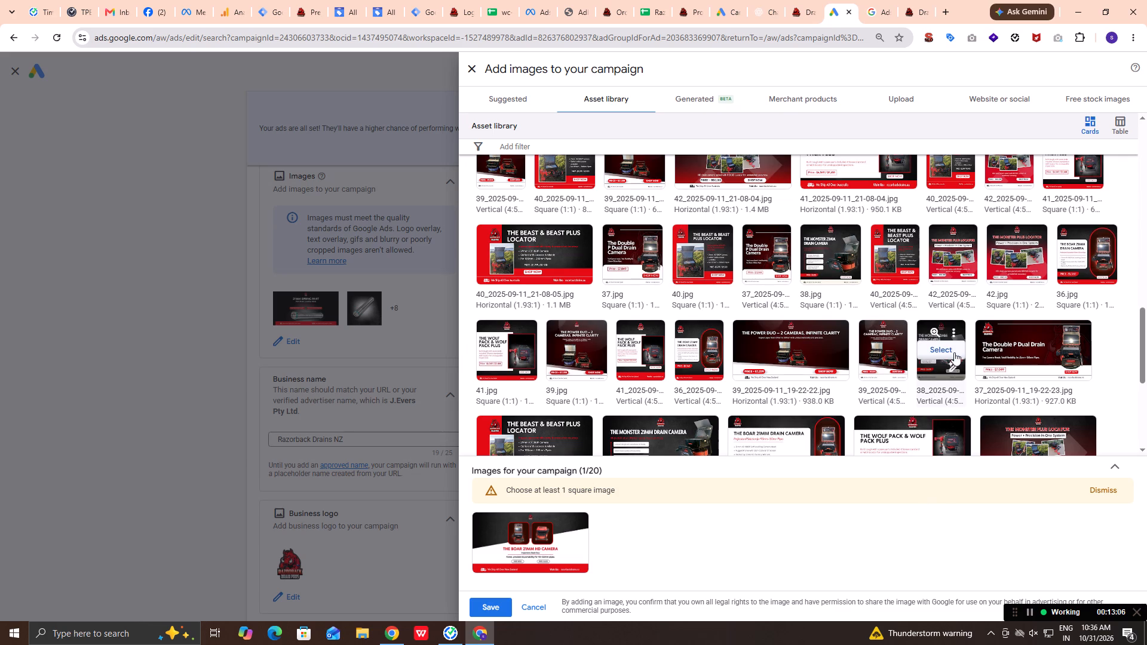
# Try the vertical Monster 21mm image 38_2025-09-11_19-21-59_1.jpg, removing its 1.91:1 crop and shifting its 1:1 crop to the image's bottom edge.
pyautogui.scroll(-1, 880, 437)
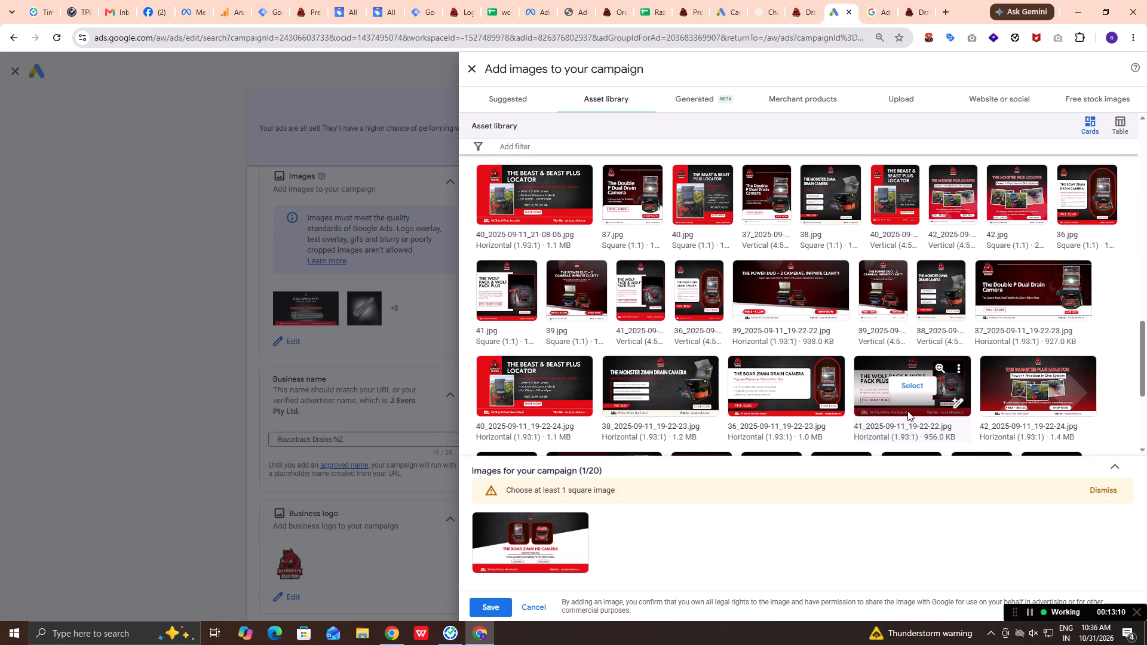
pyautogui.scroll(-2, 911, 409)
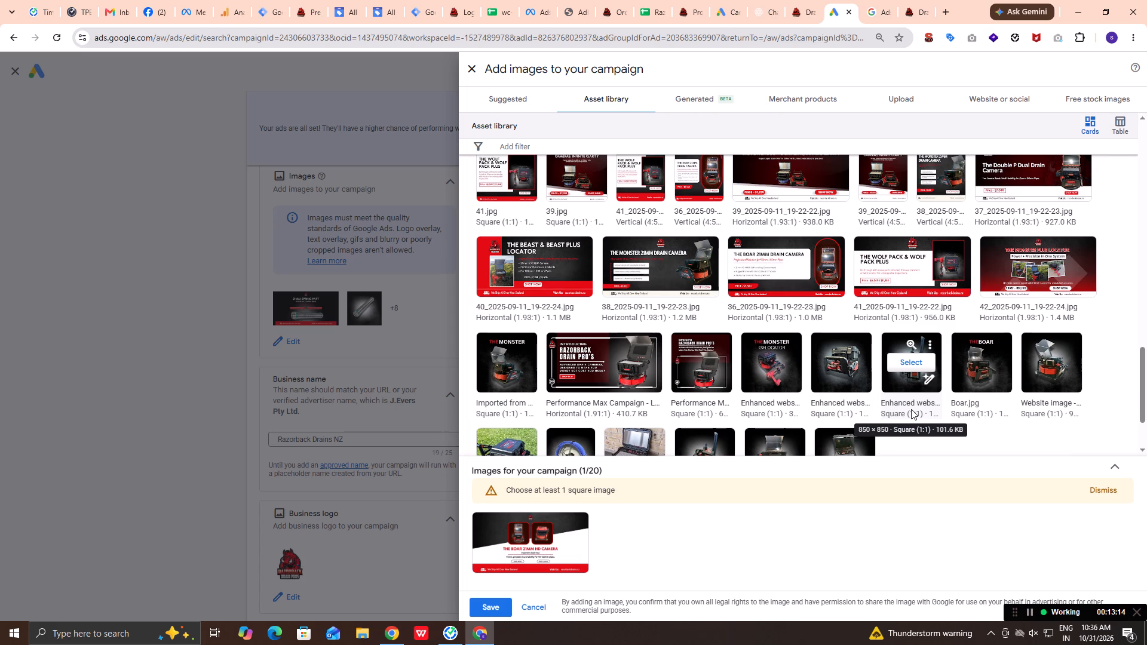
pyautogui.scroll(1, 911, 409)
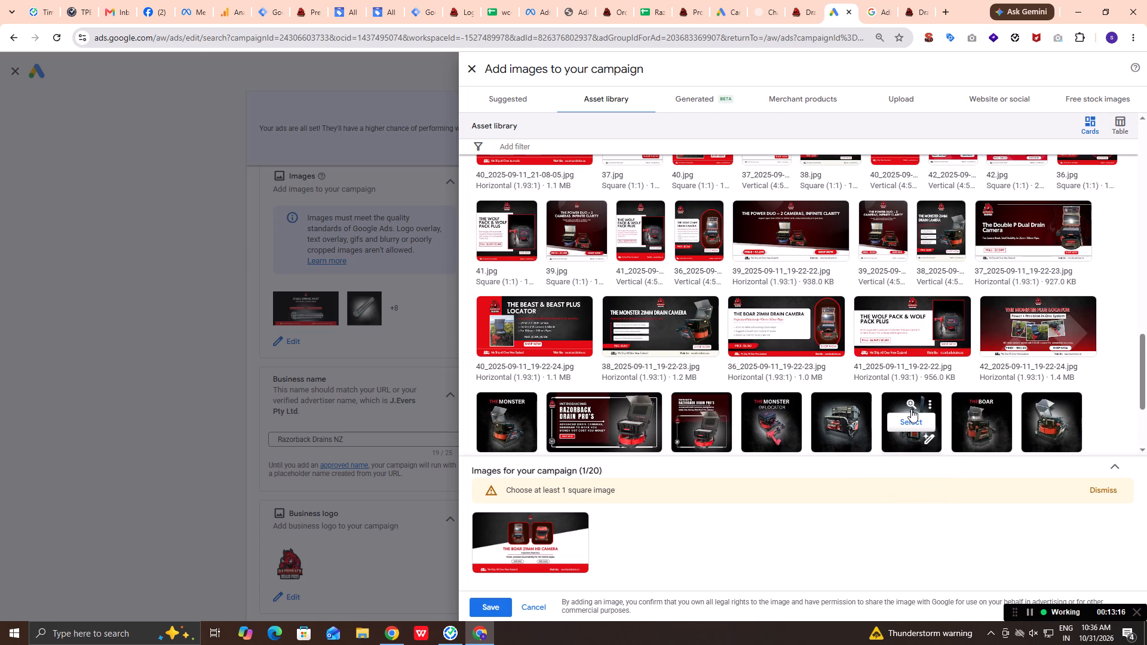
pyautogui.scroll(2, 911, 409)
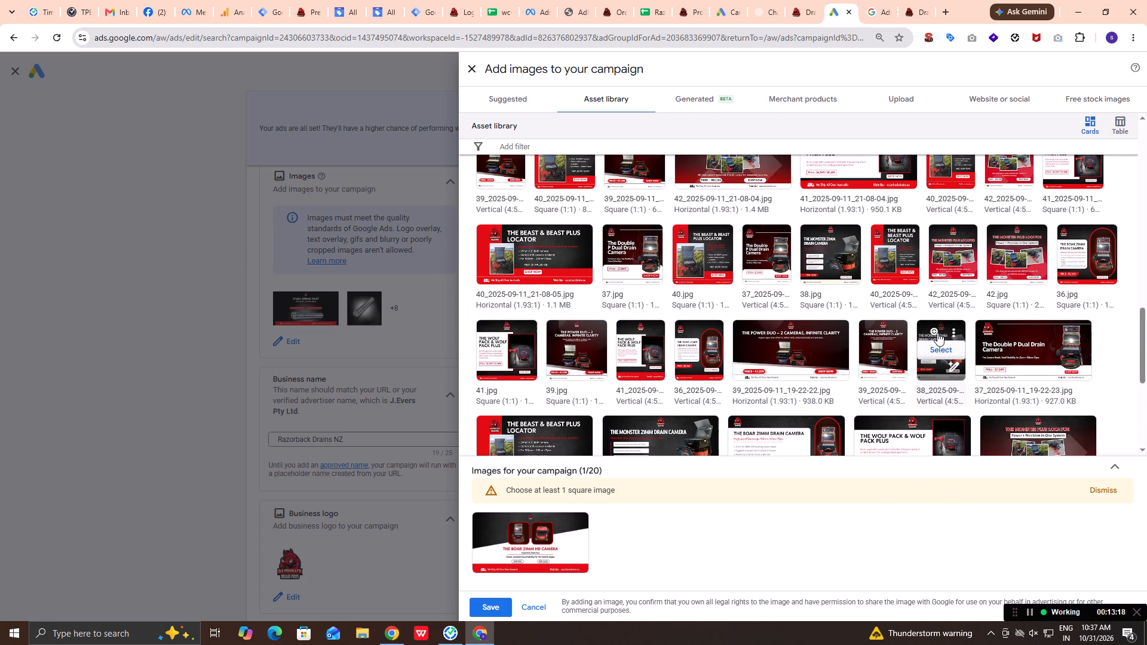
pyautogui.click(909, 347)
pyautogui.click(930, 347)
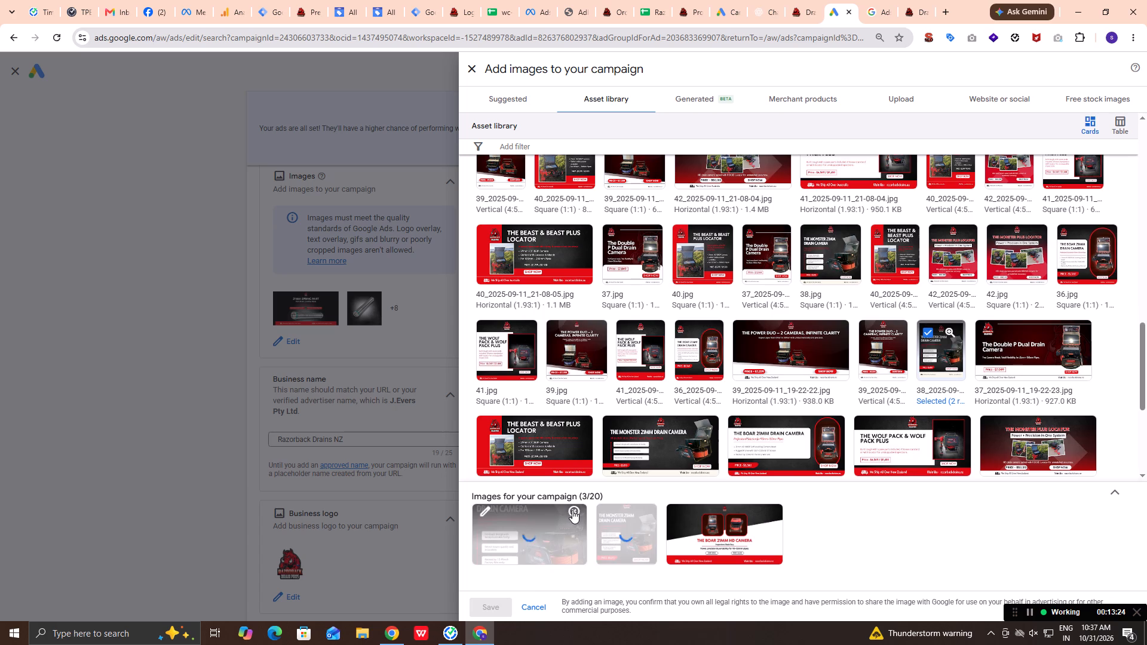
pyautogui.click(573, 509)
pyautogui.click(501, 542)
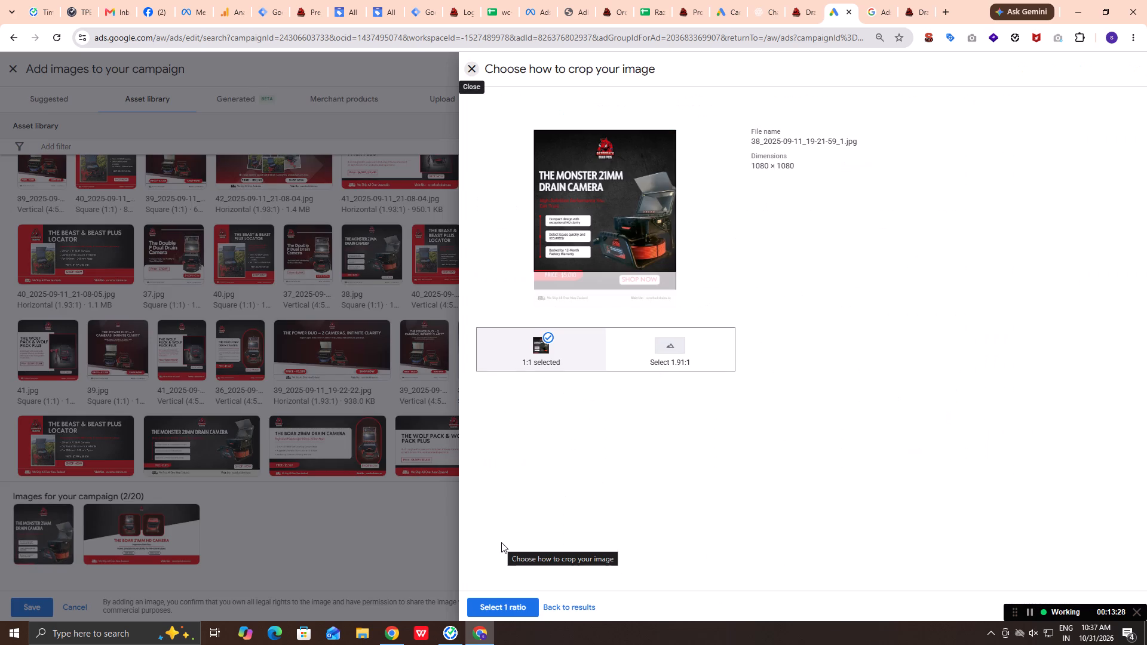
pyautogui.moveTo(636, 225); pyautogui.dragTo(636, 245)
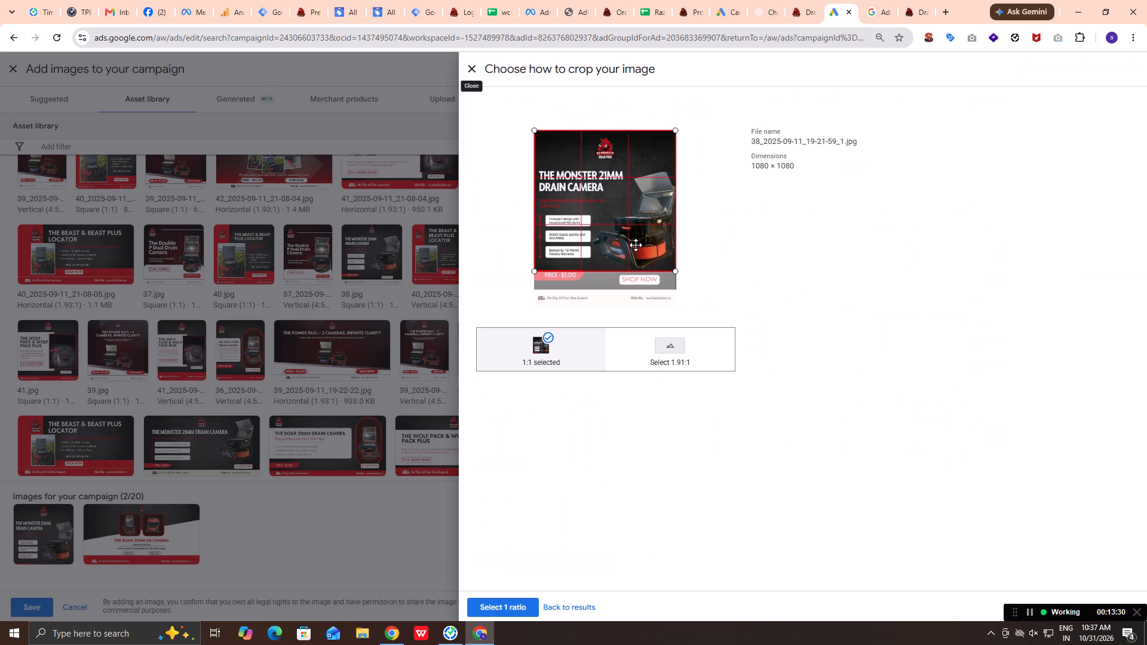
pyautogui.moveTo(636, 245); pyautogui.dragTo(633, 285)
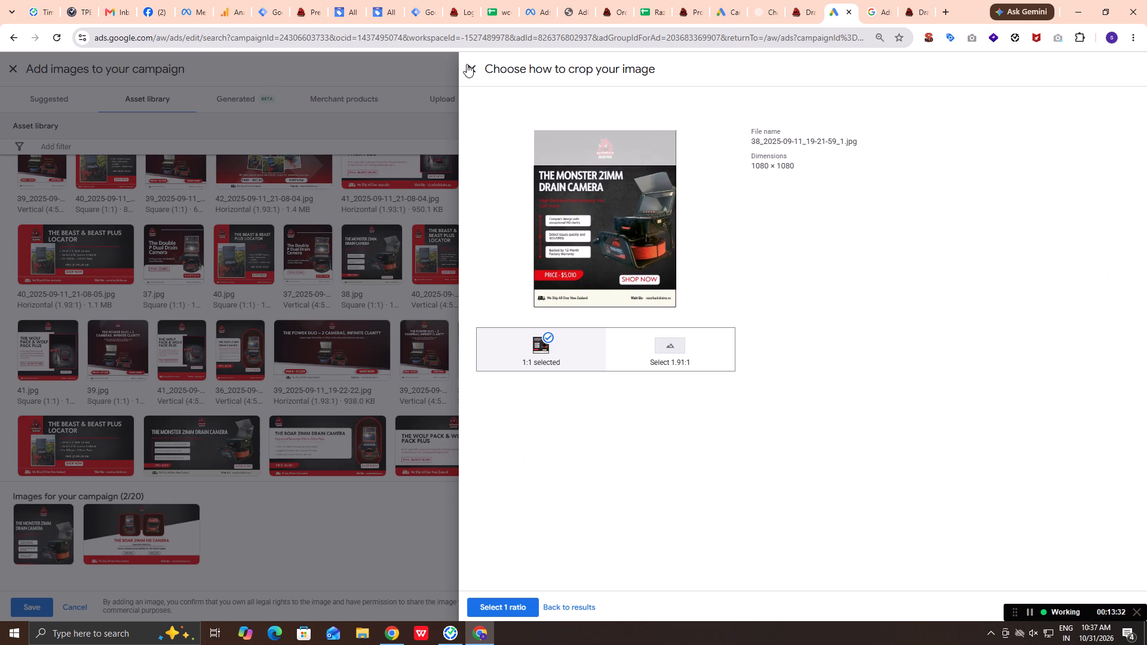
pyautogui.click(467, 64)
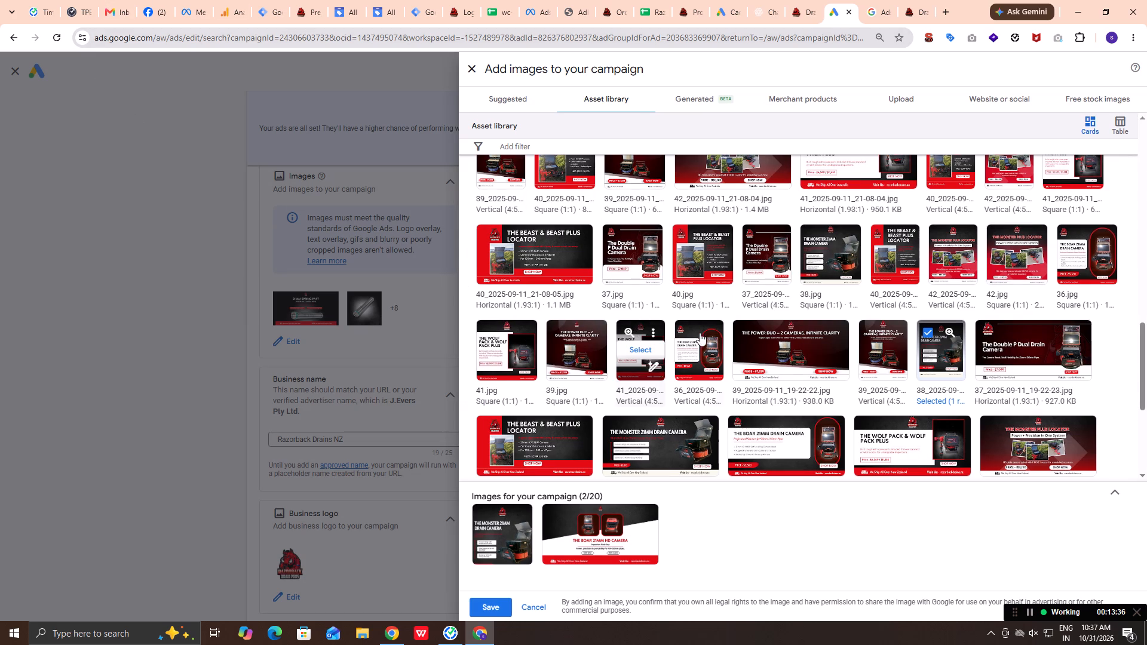
# Replace the vertical Monster 21mm image with the square 38.jpg, keeping only its full 1:1 crop.
pyautogui.scroll(1, 700, 333)
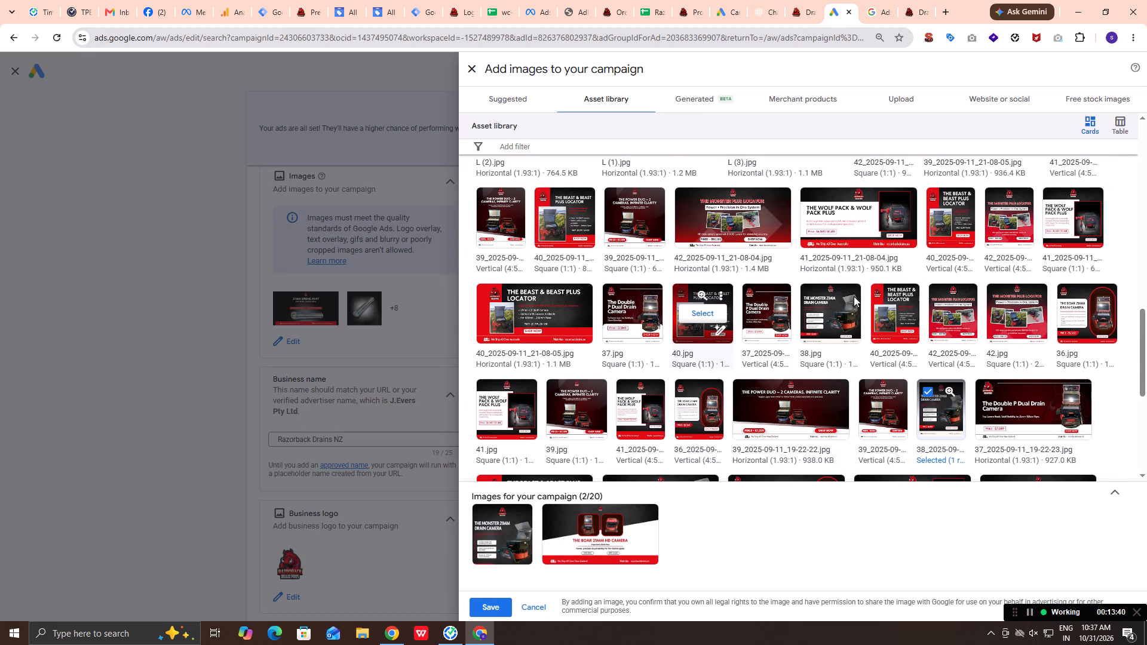
pyautogui.click(830, 318)
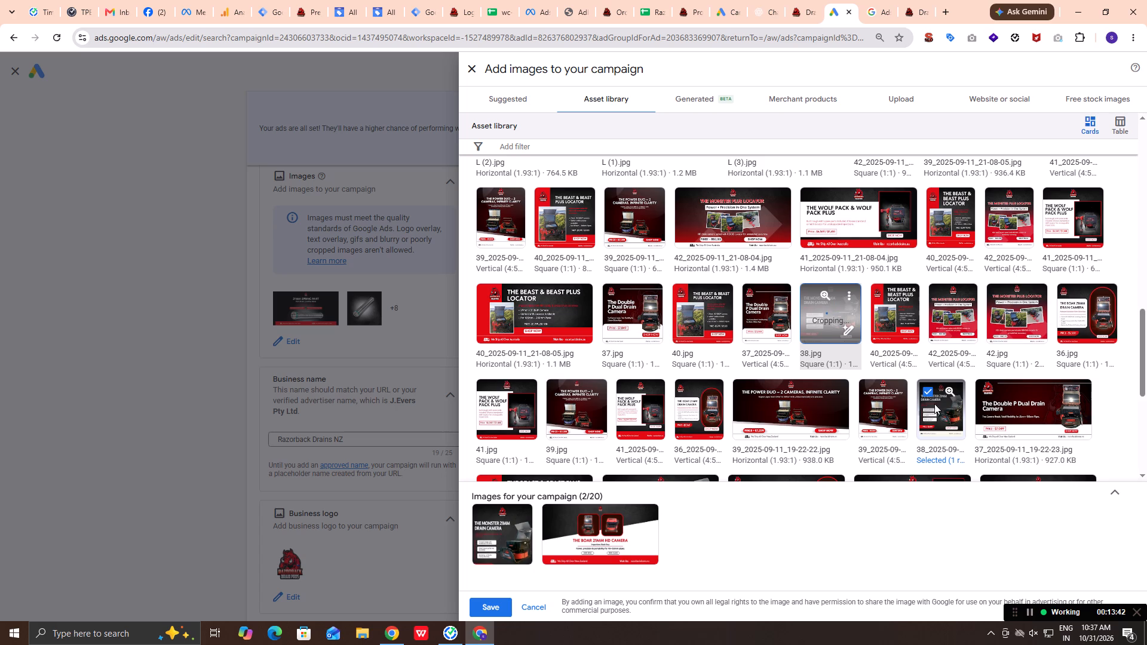
pyautogui.click(928, 391)
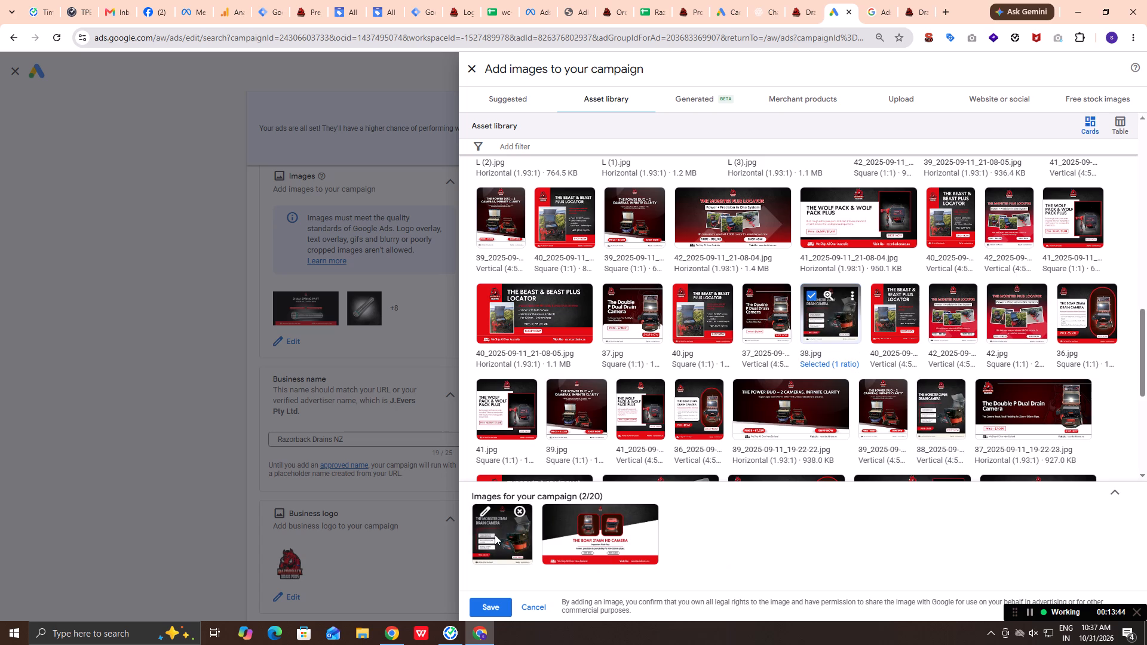
pyautogui.click(495, 535)
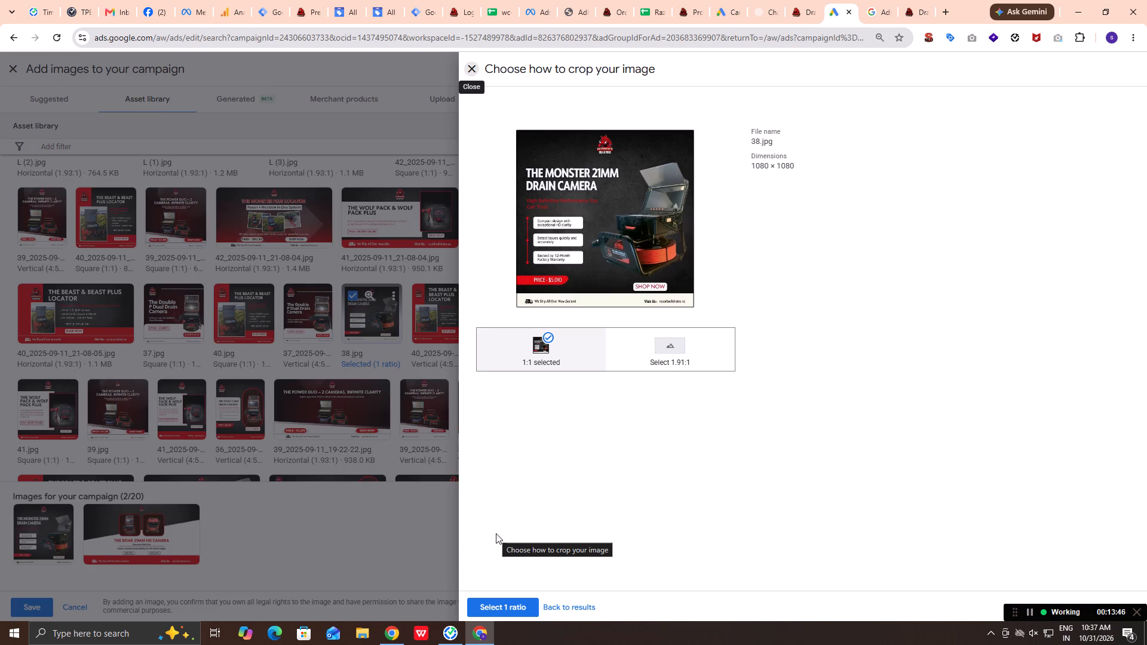
pyautogui.click(494, 609)
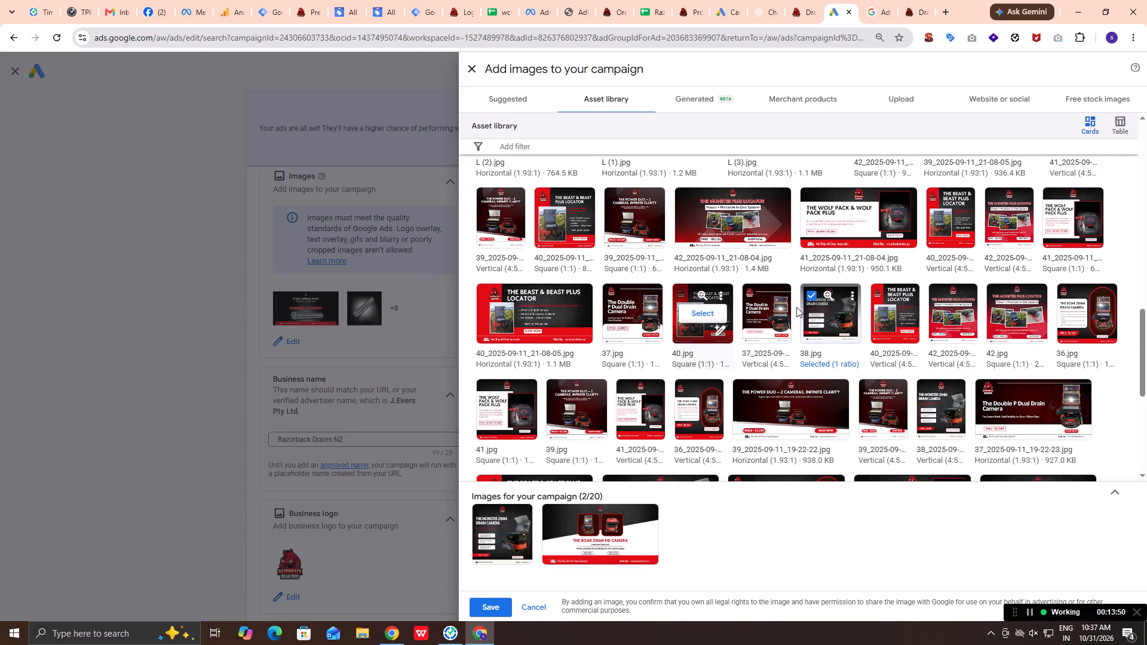
# Add the horizontal Boar 21mm HD Drain Camera image L (1).jpg at 1.91:1, checking it against the Razorback drain-cameras page.
pyautogui.scroll(3, 796, 307)
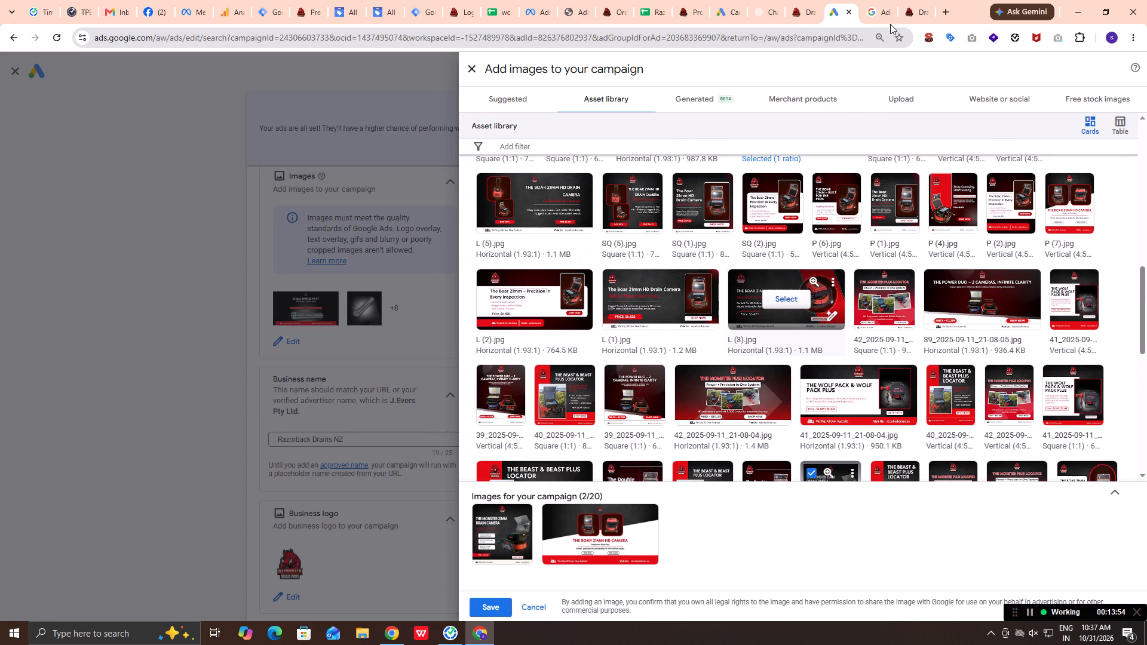
pyautogui.click(806, 0)
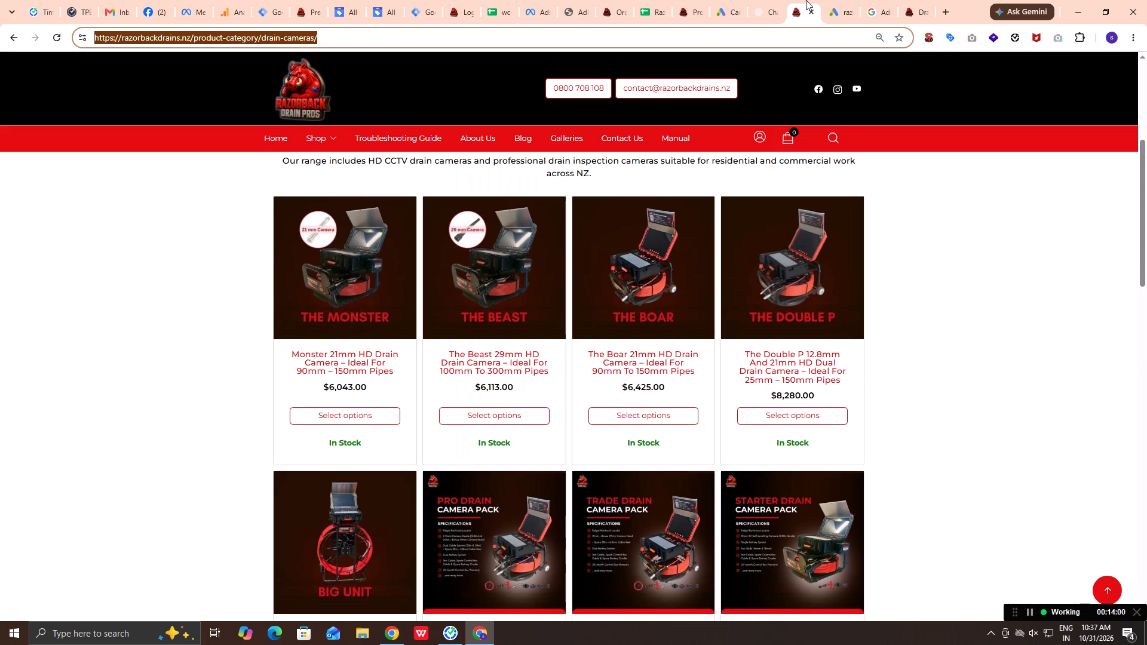
pyautogui.click(832, 9)
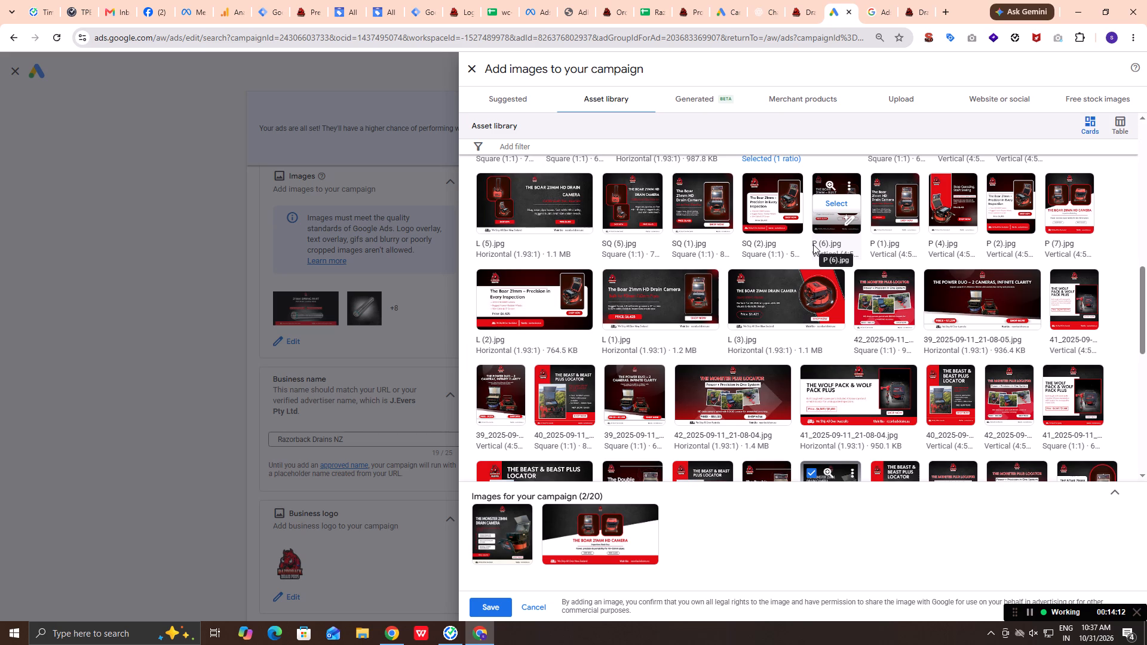
pyautogui.click(663, 300)
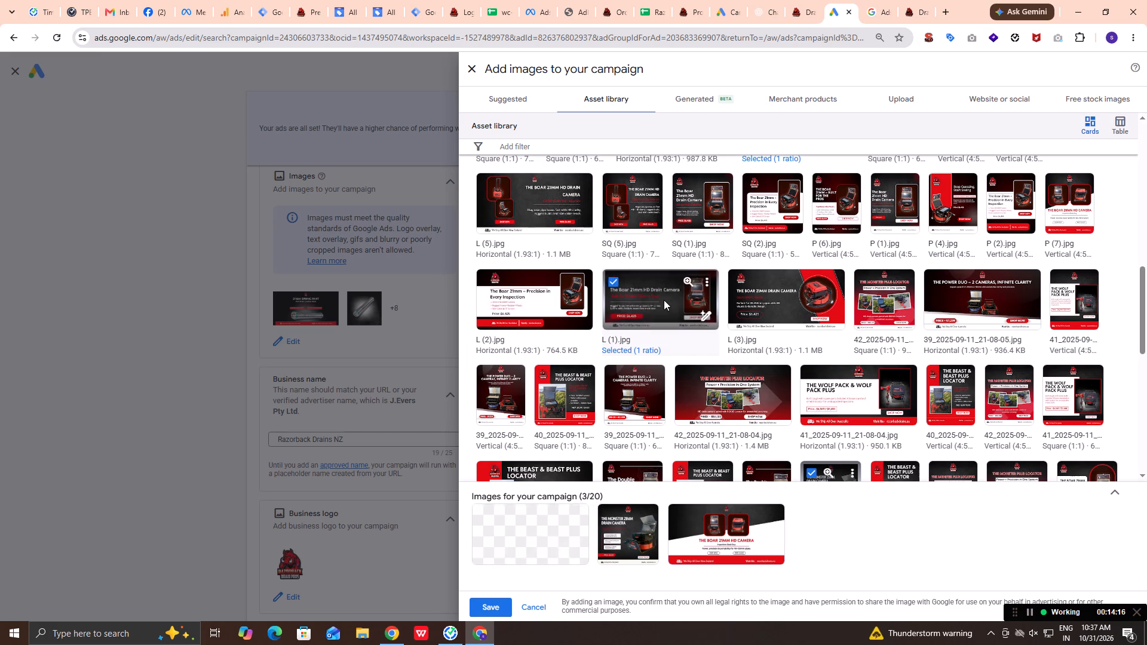
pyautogui.click(541, 524)
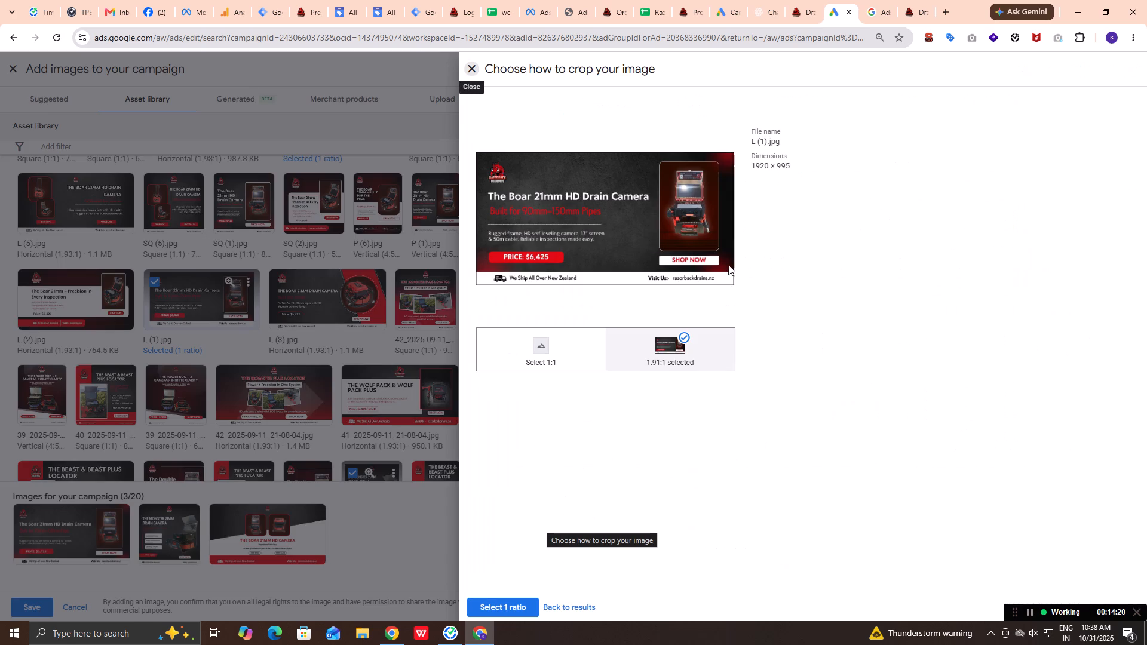
pyautogui.click(796, 0)
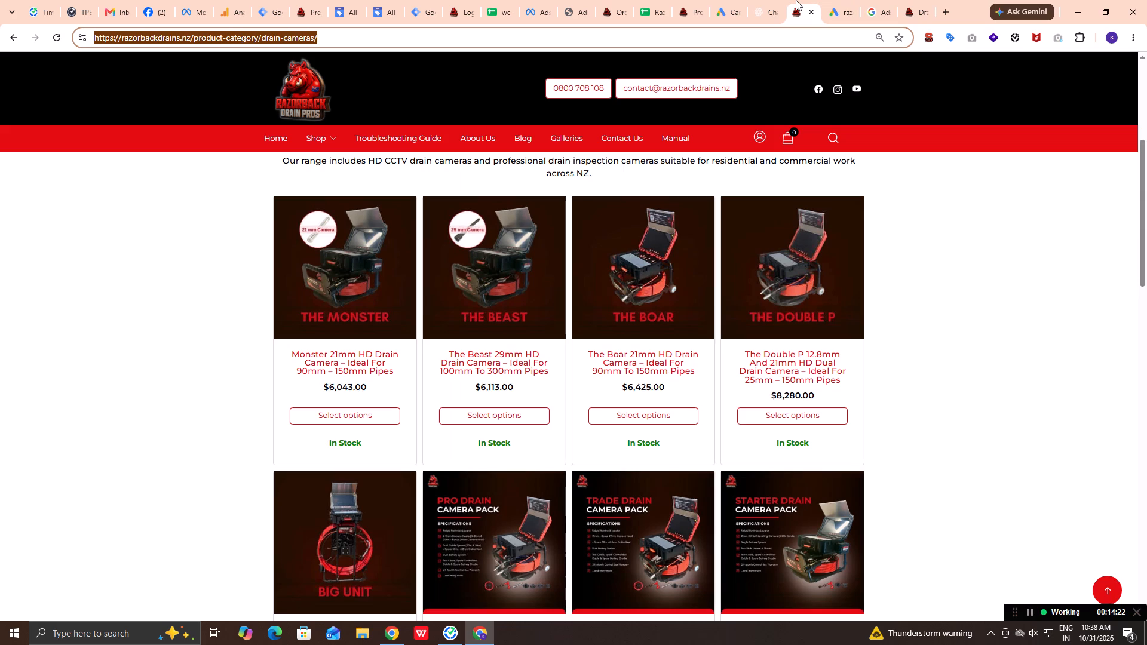
pyautogui.click(857, 0)
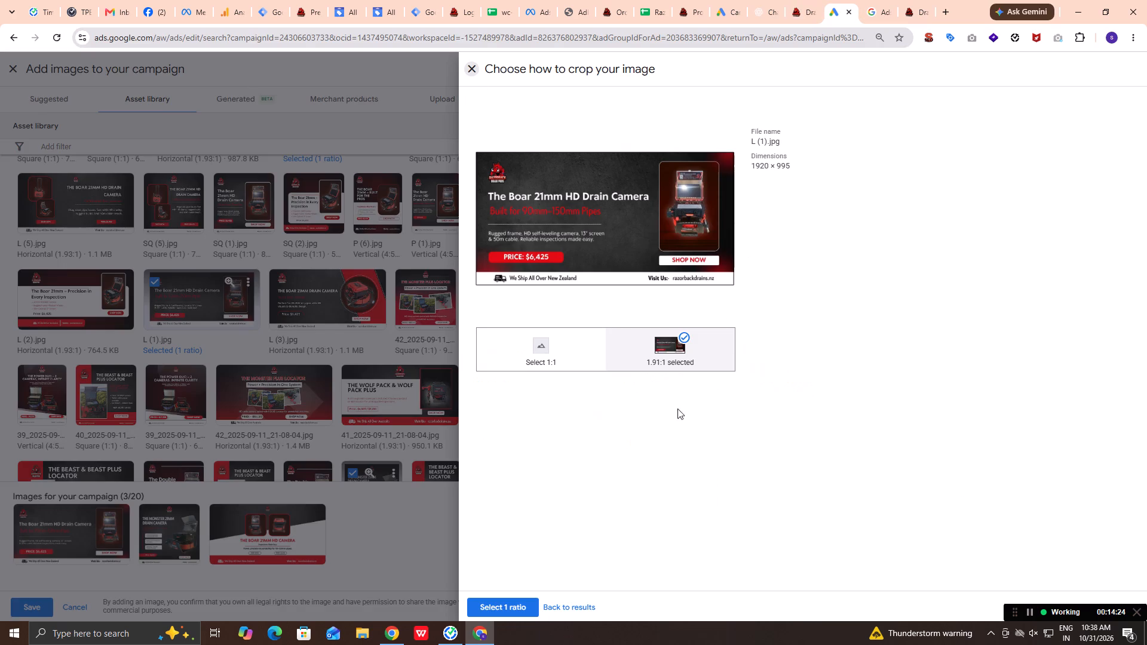
pyautogui.click(493, 605)
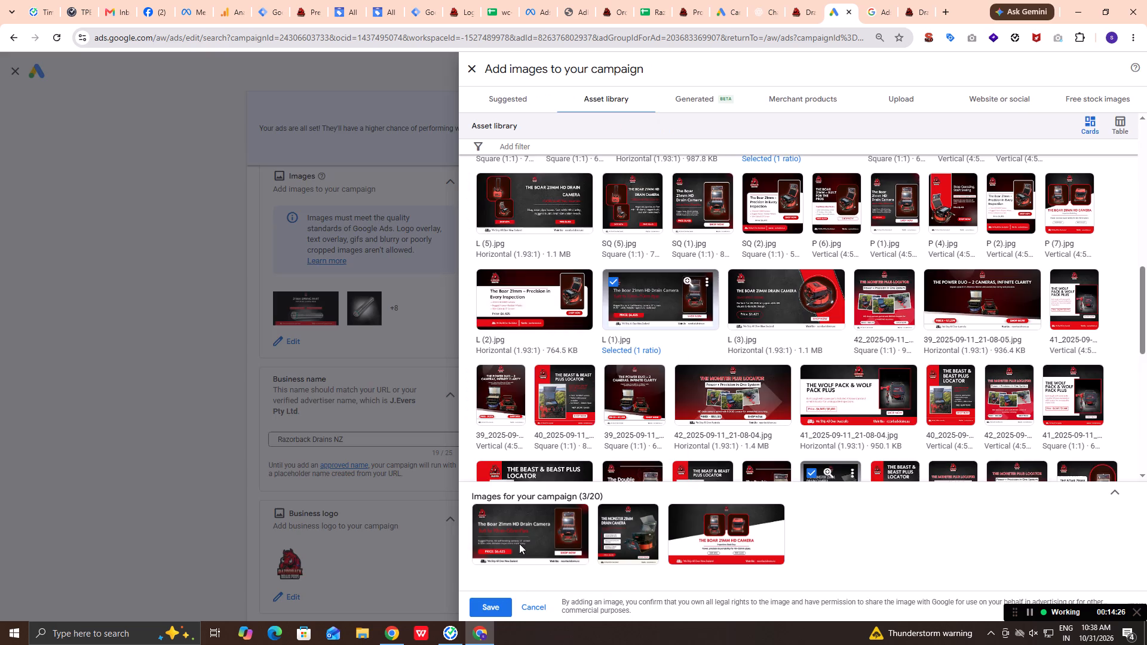
# Look through the second page of the asset library for more suitable drain camera images.
pyautogui.scroll(2, 763, 340)
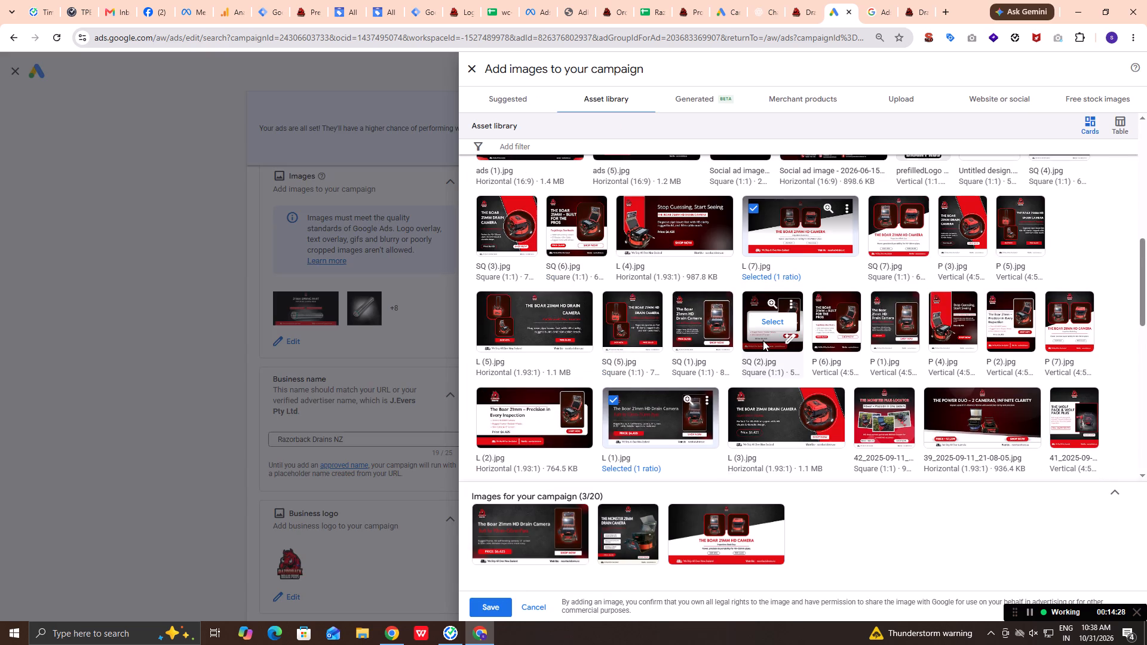
pyautogui.scroll(1, 763, 340)
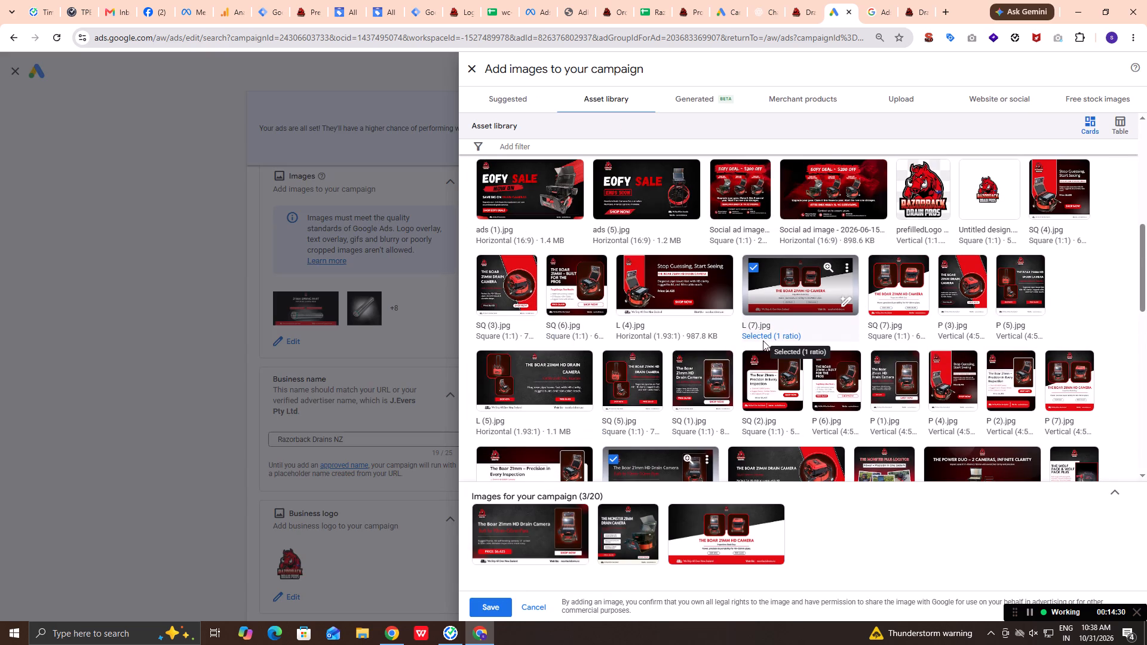
pyautogui.scroll(1, 763, 340)
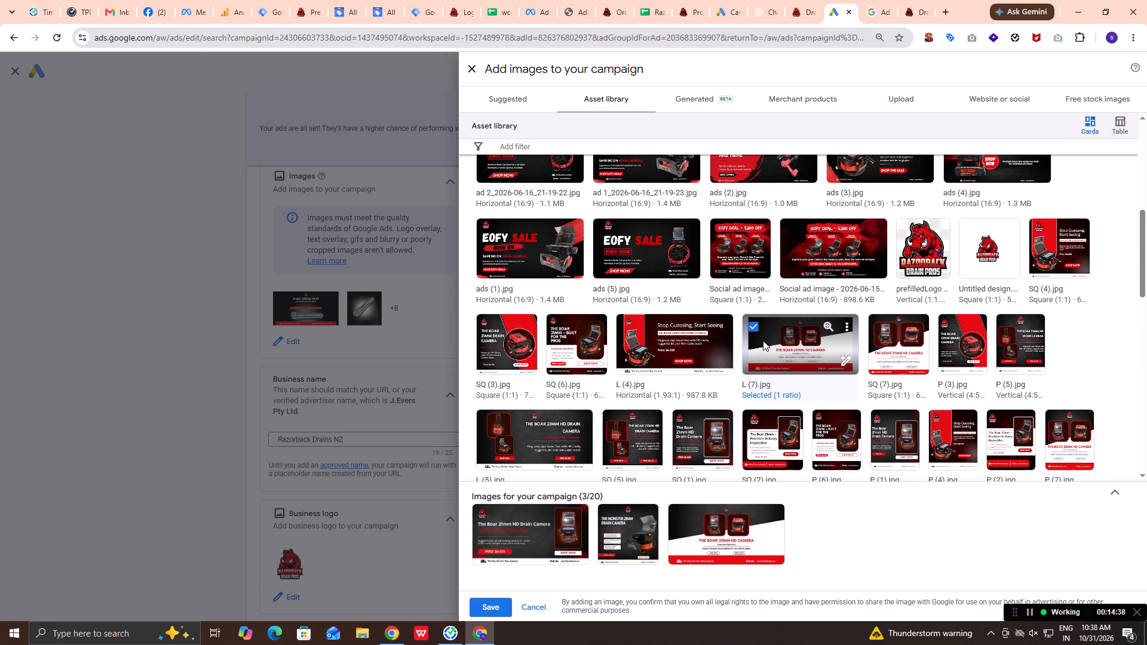
pyautogui.scroll(1, 763, 340)
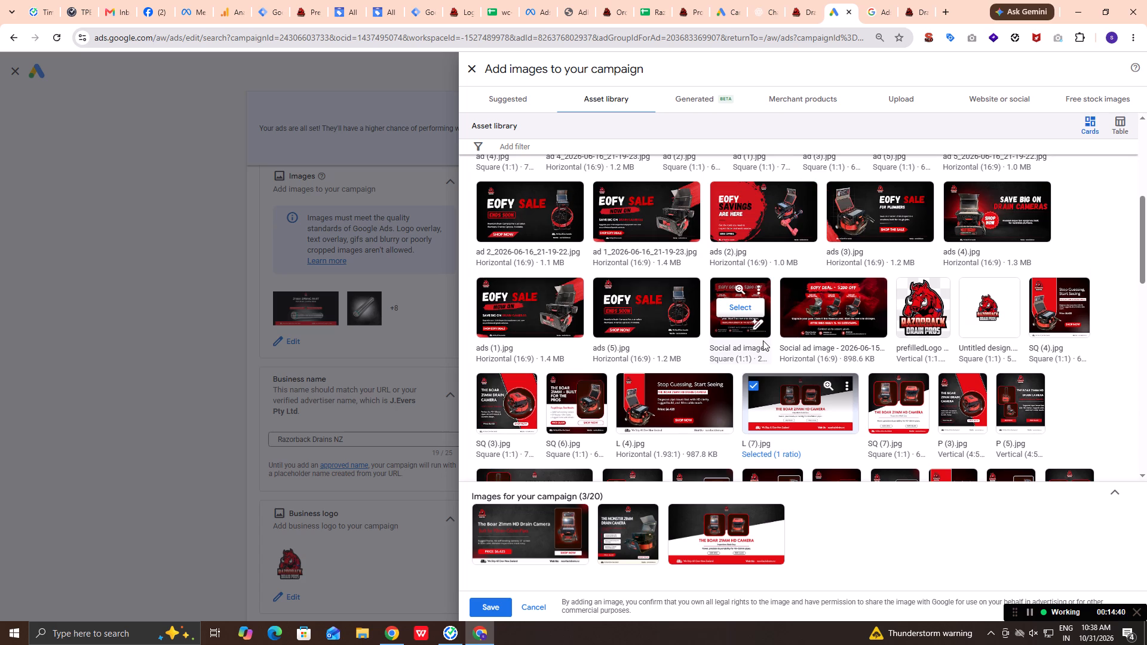
pyautogui.scroll(2, 763, 340)
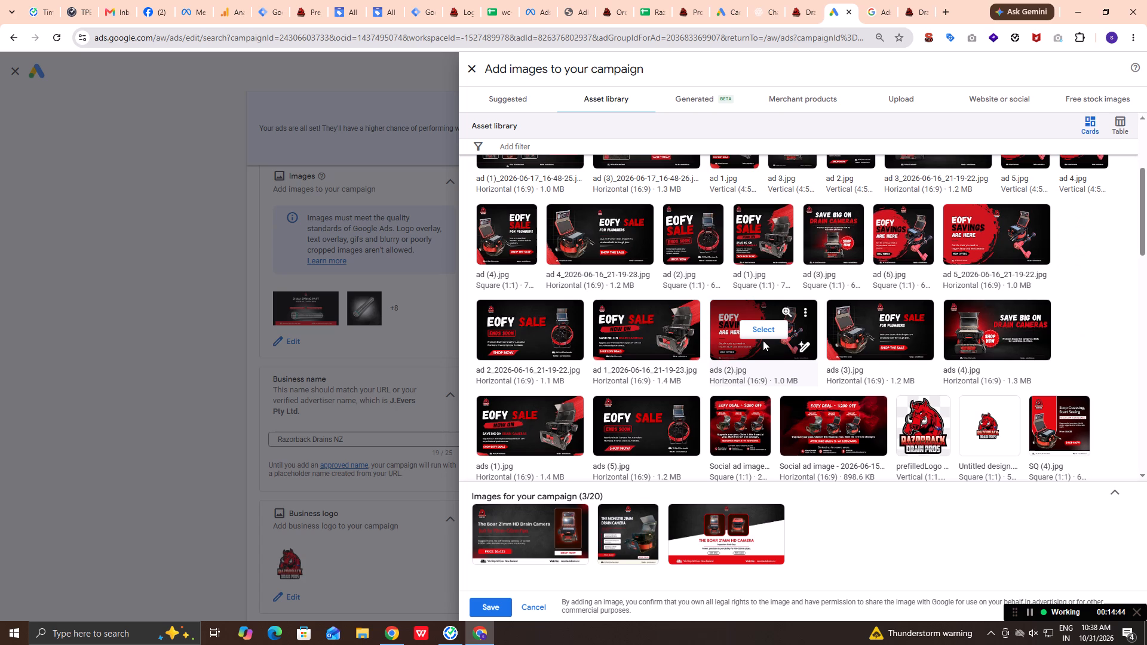
pyautogui.scroll(2, 763, 340)
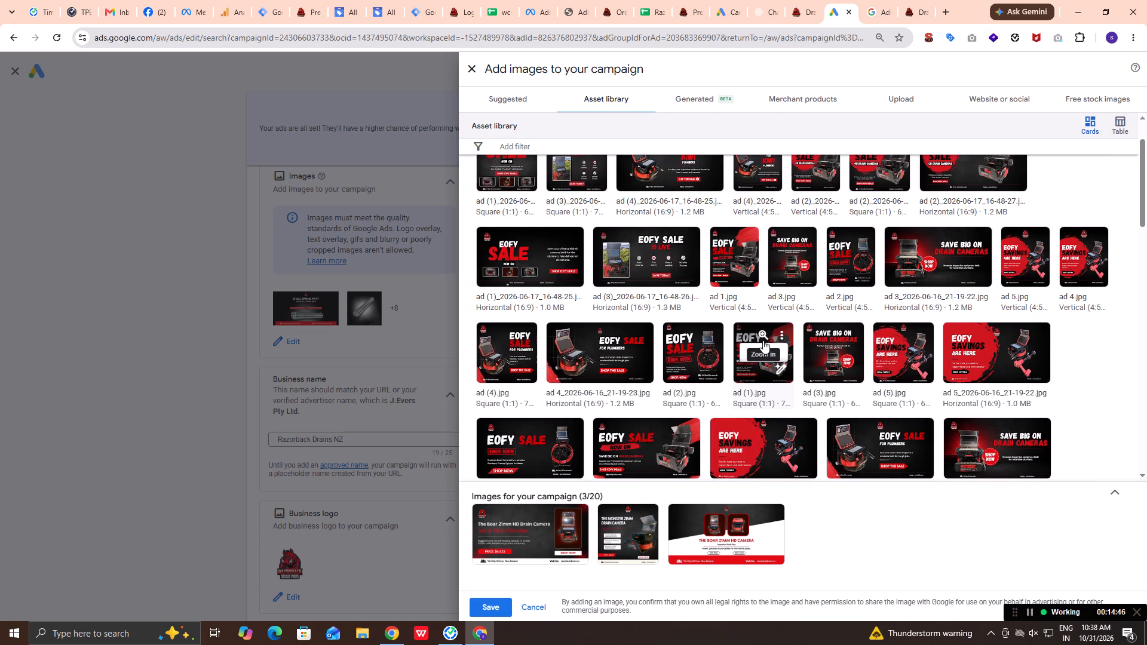
pyautogui.scroll(1, 763, 340)
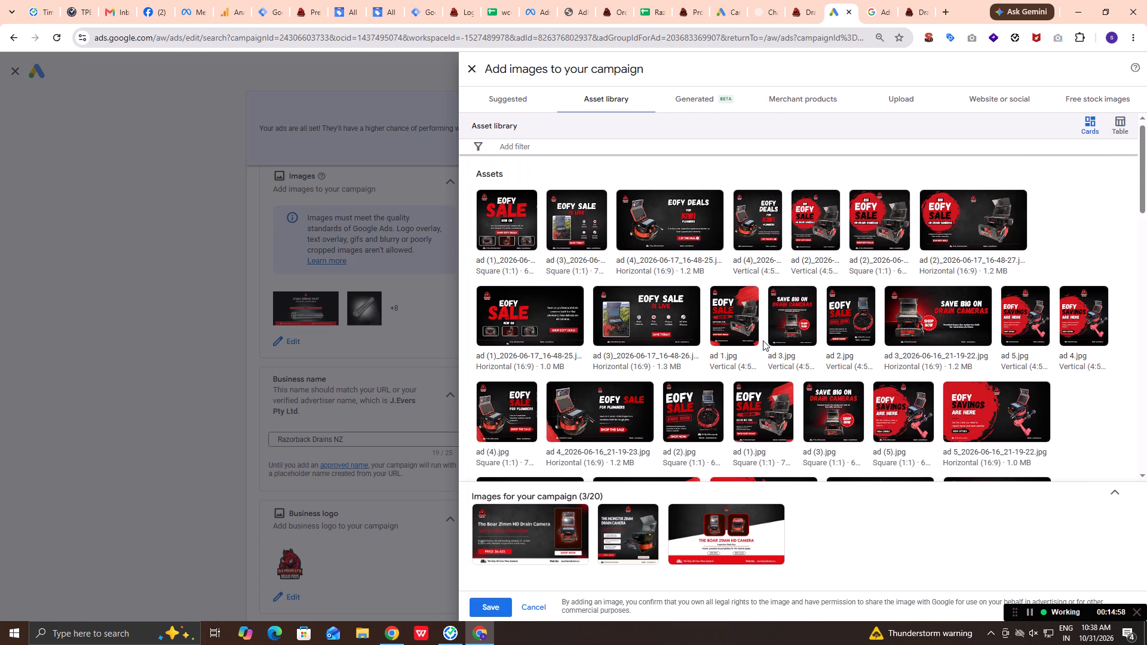
pyautogui.scroll(4, 763, 340)
pyautogui.scroll(-5, 763, 340)
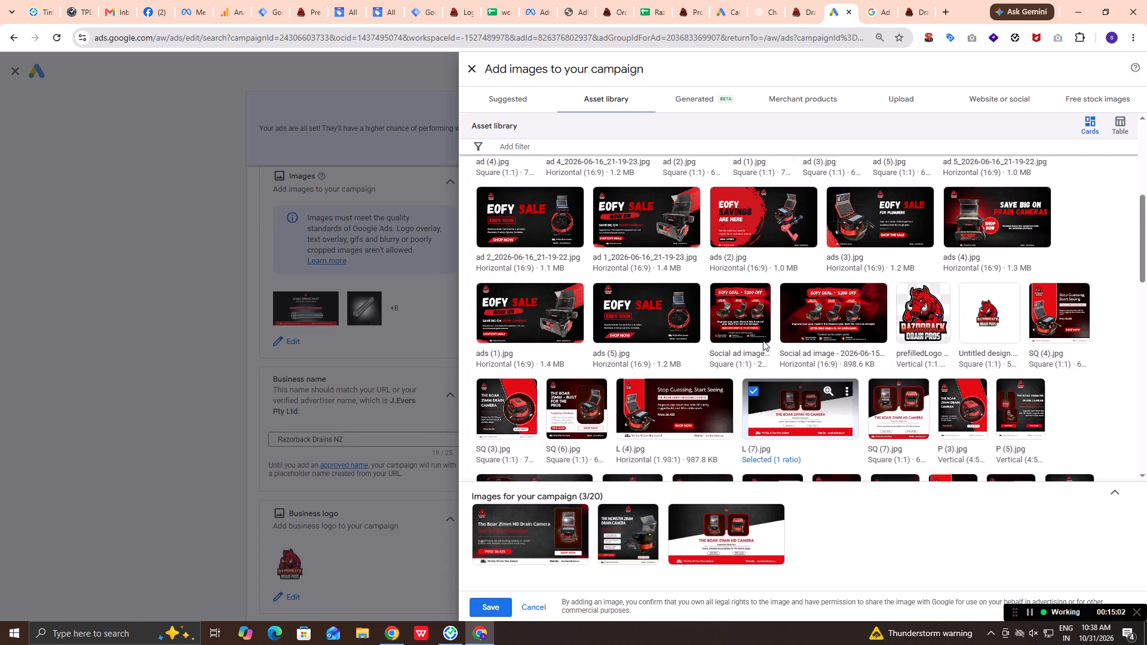
pyautogui.scroll(4, 763, 340)
pyautogui.scroll(-1, 763, 340)
pyautogui.scroll(6, 763, 340)
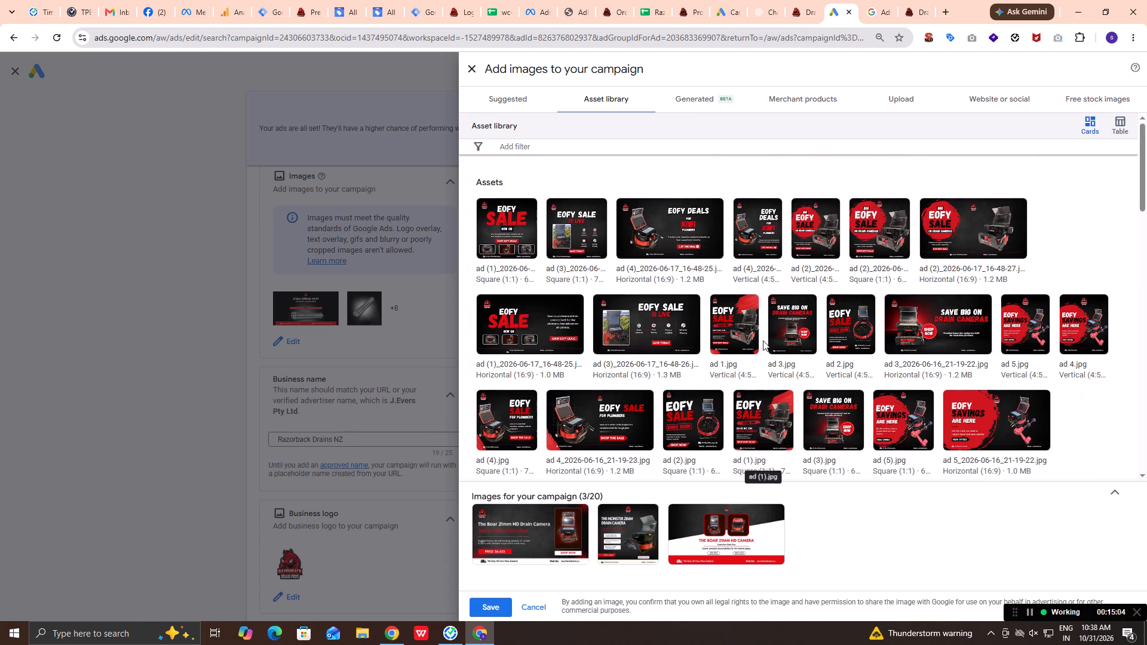
pyautogui.scroll(-9, 763, 340)
pyautogui.scroll(1, 763, 340)
pyautogui.scroll(-8, 763, 340)
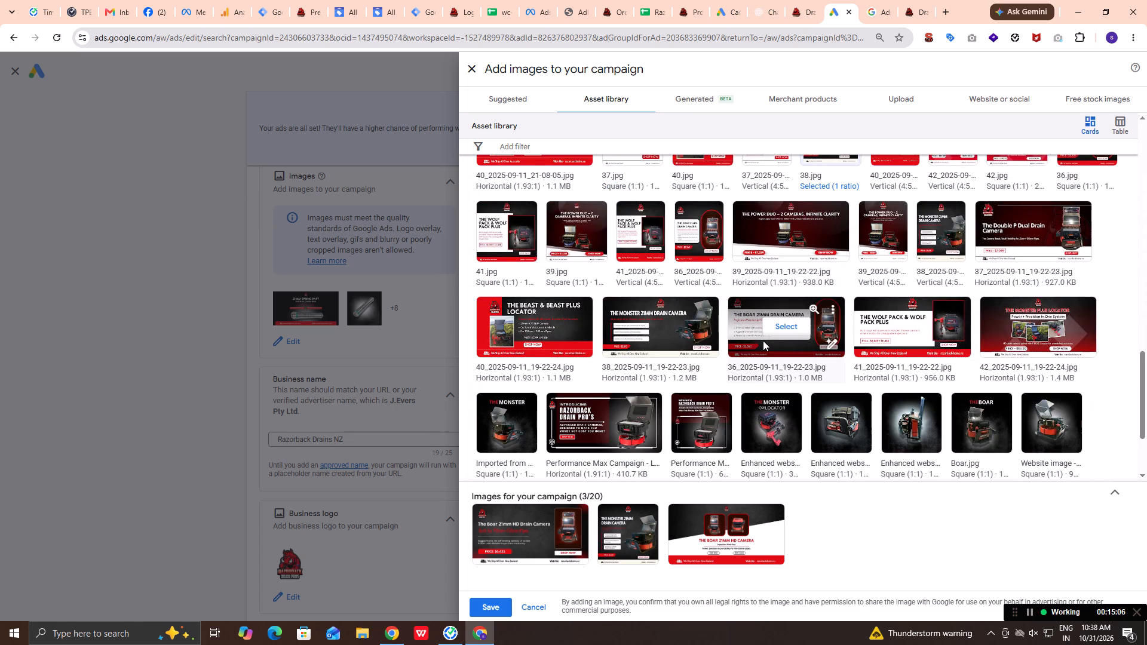
pyautogui.scroll(-4, 763, 340)
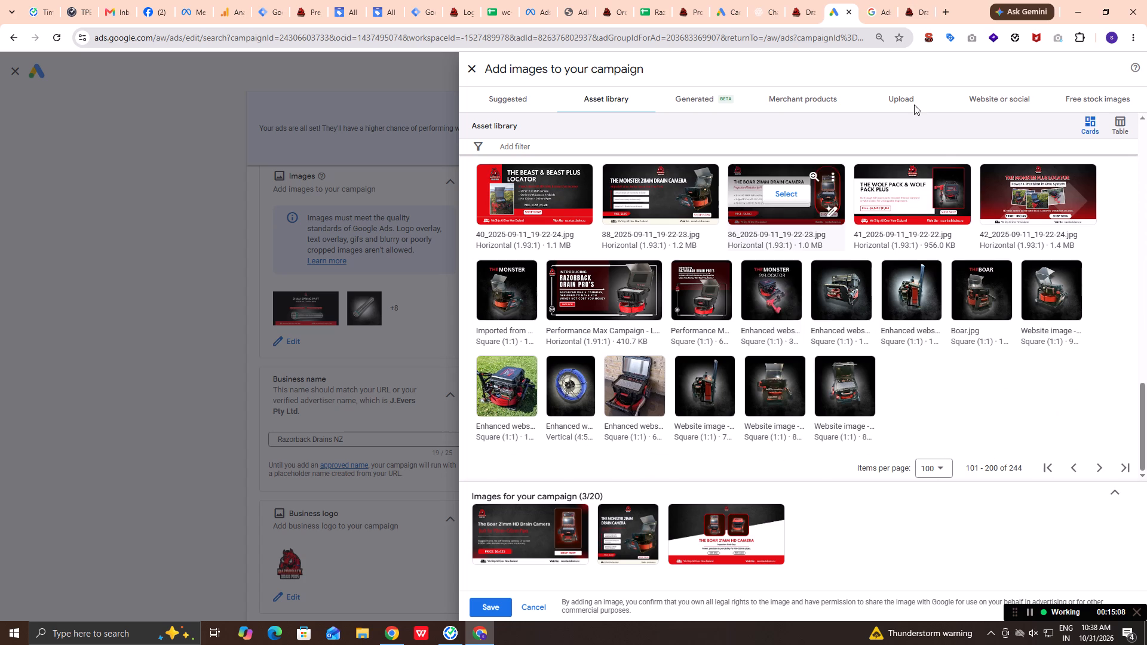
# Examine the last page of the asset library for drain camera images.
pyautogui.click(1095, 466)
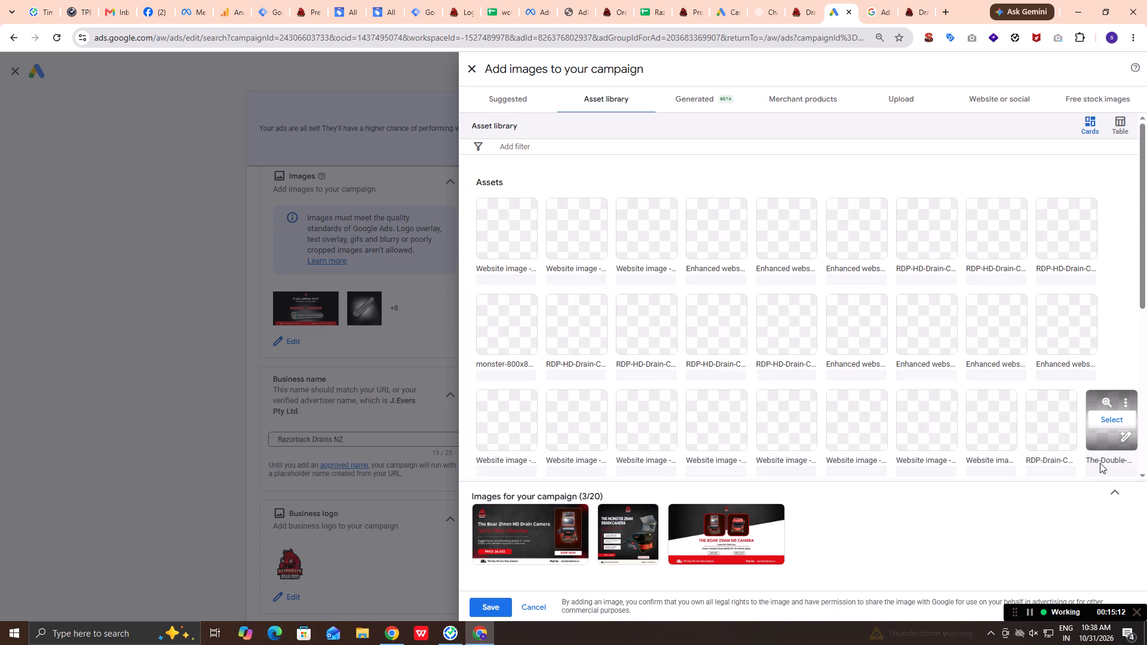
pyautogui.scroll(-1, 1101, 455)
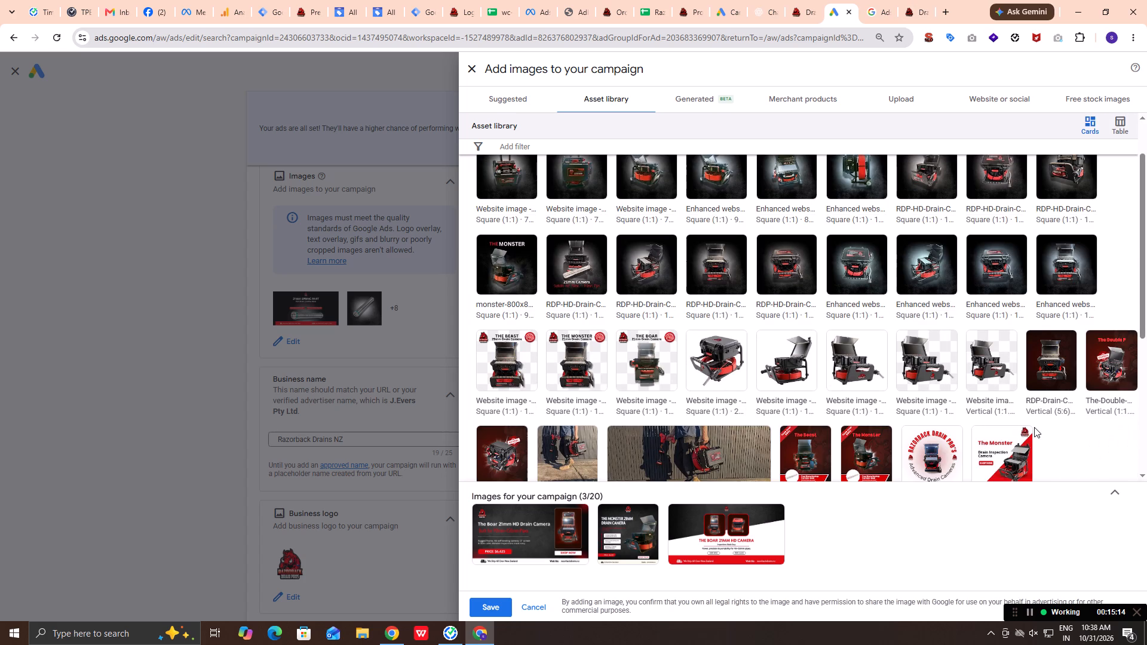
pyautogui.scroll(-3, 1034, 427)
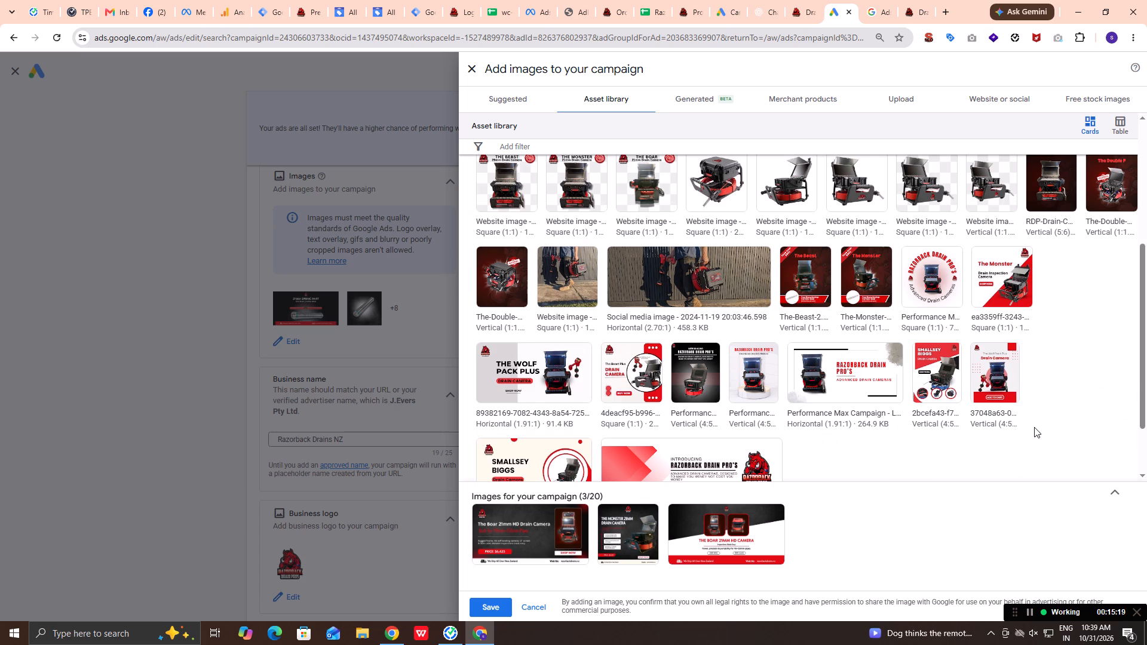
pyautogui.scroll(-2, 1034, 427)
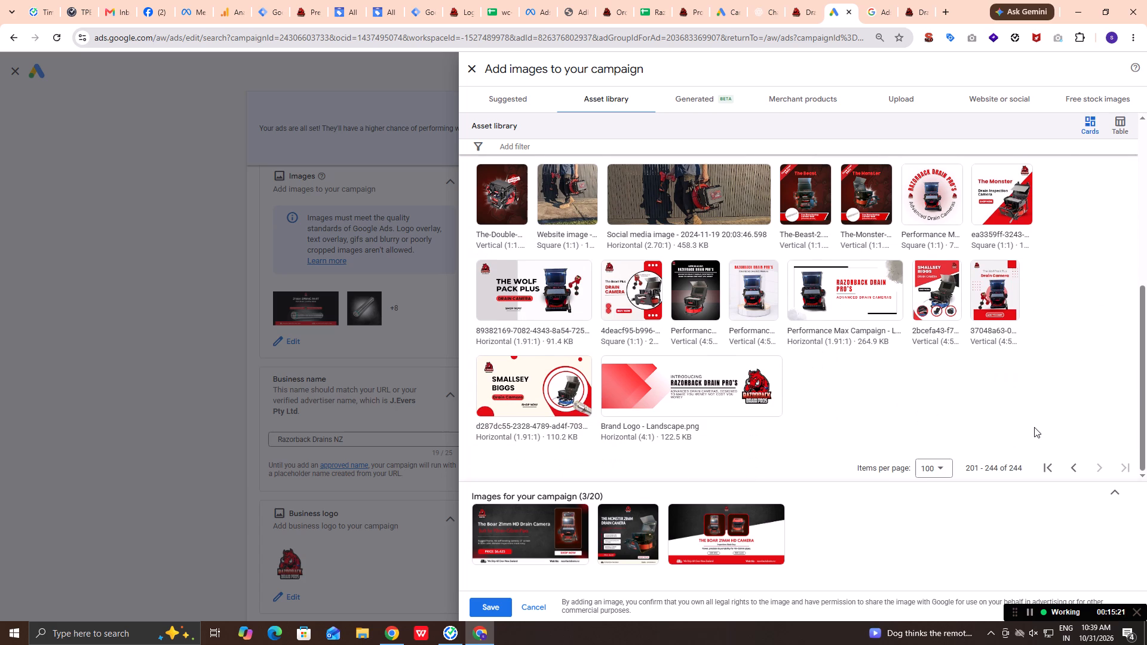
pyautogui.scroll(-2, 1034, 427)
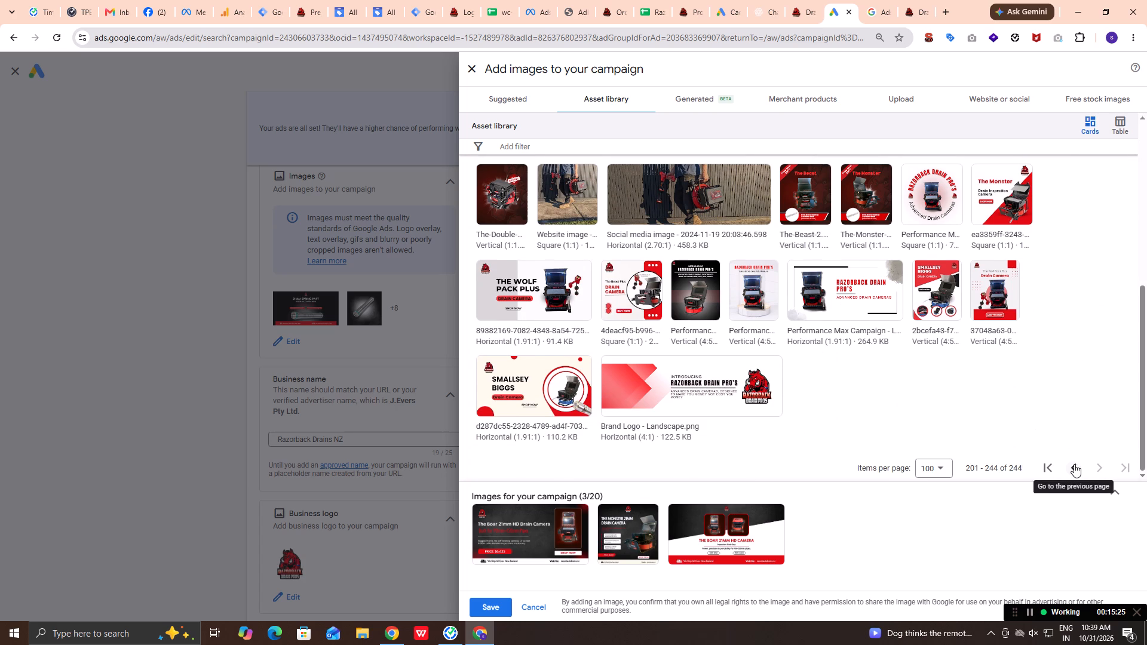
# Return to the first asset library page and add the horizontal Monster 21mm HD image landscape_2026-08-11_22-15-44.jpg, keeping its 1.91:1 crop.
pyautogui.click(1074, 464)
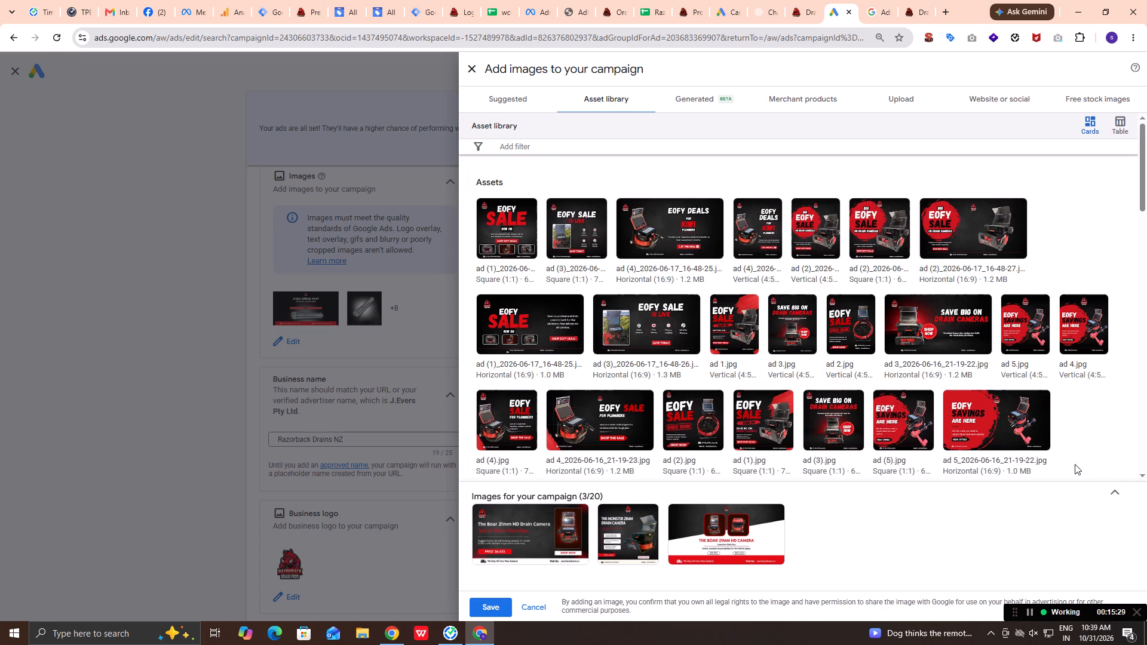
pyautogui.scroll(-6, 1075, 464)
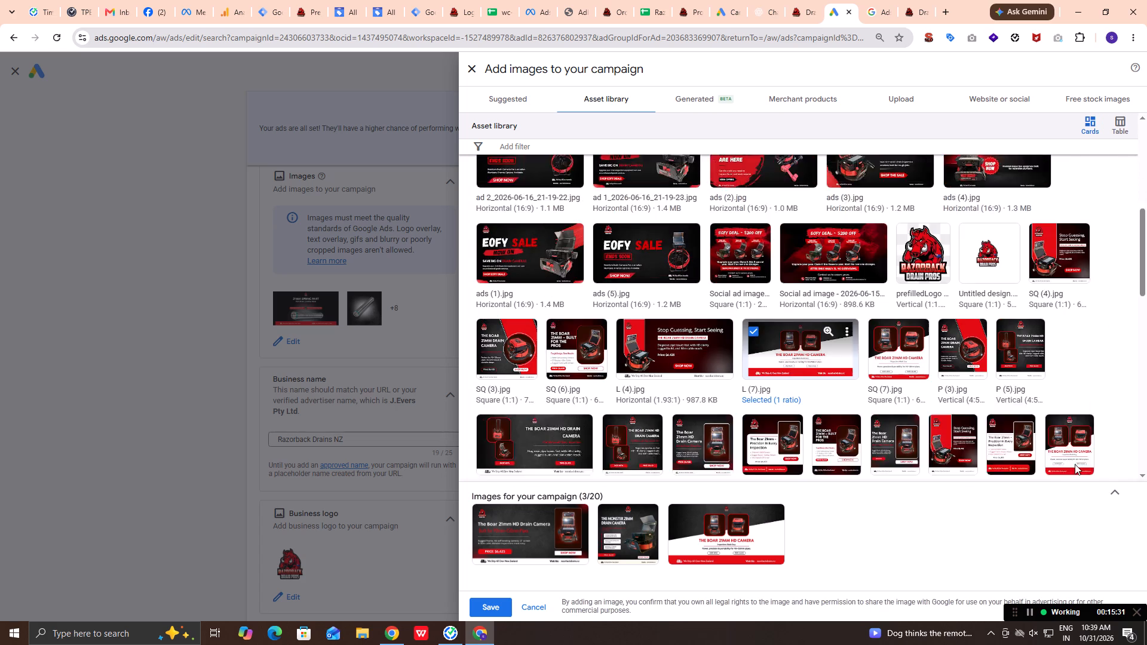
pyautogui.scroll(-17, 1075, 464)
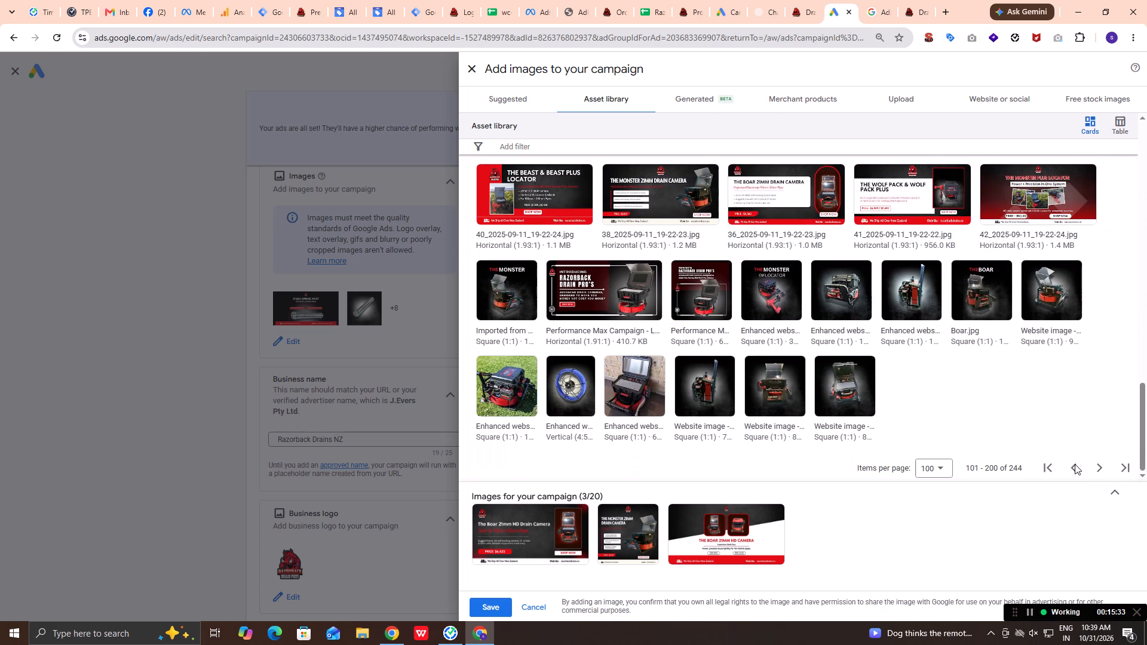
pyautogui.scroll(-4, 1075, 464)
pyautogui.click(1075, 464)
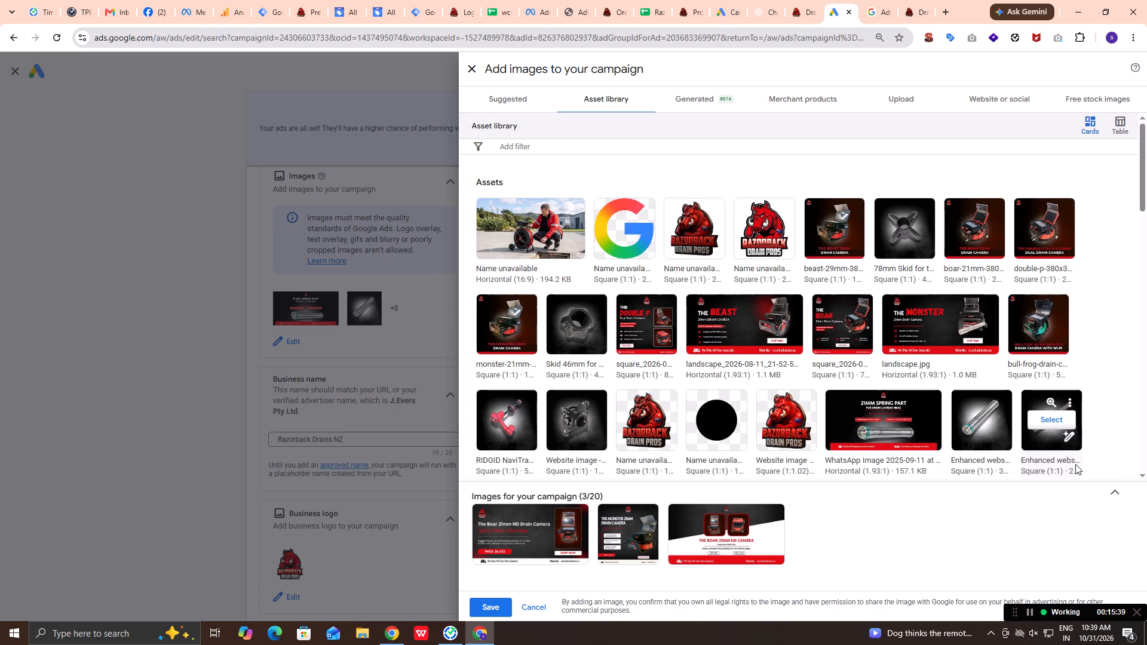
pyautogui.scroll(-2, 1075, 464)
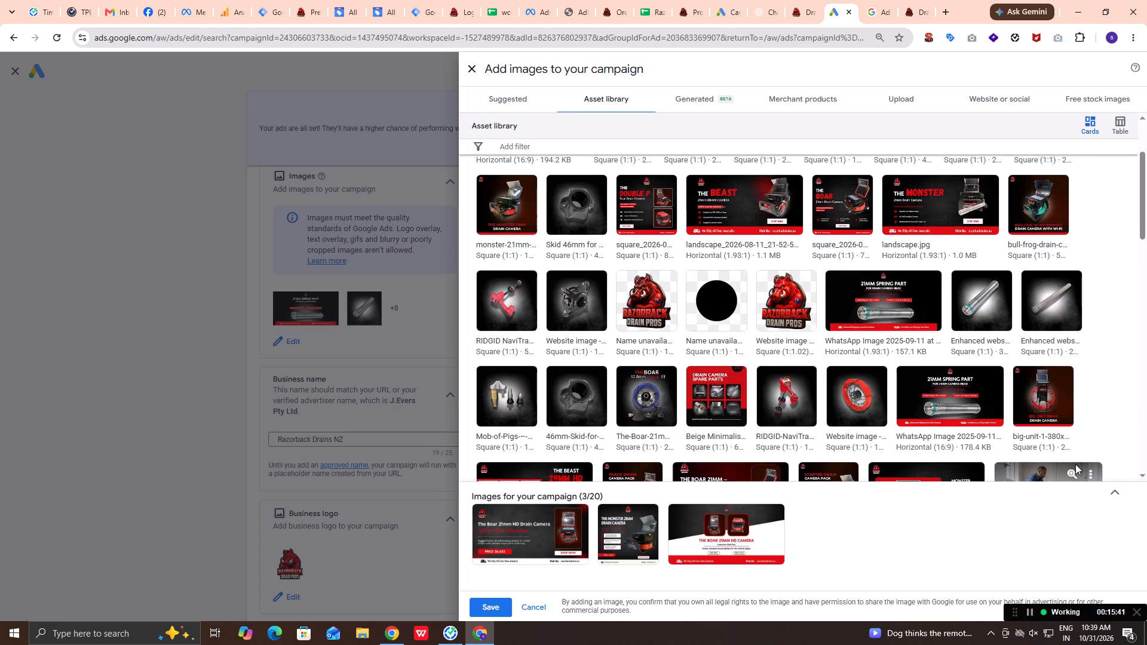
pyautogui.scroll(-1, 1075, 464)
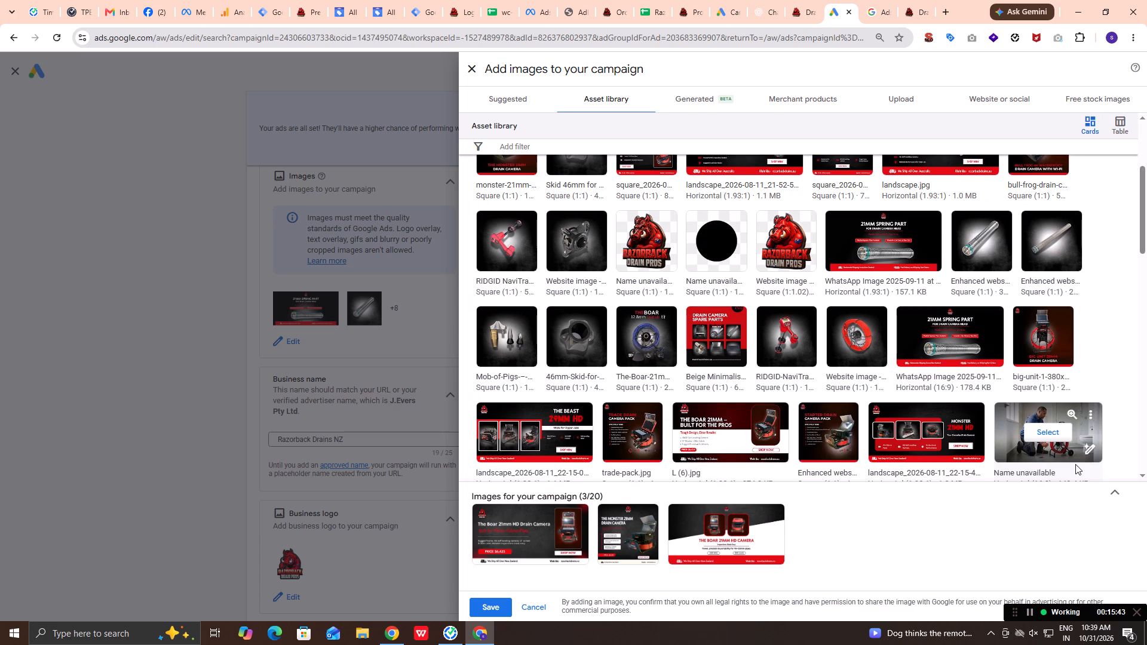
pyautogui.scroll(-2, 1075, 464)
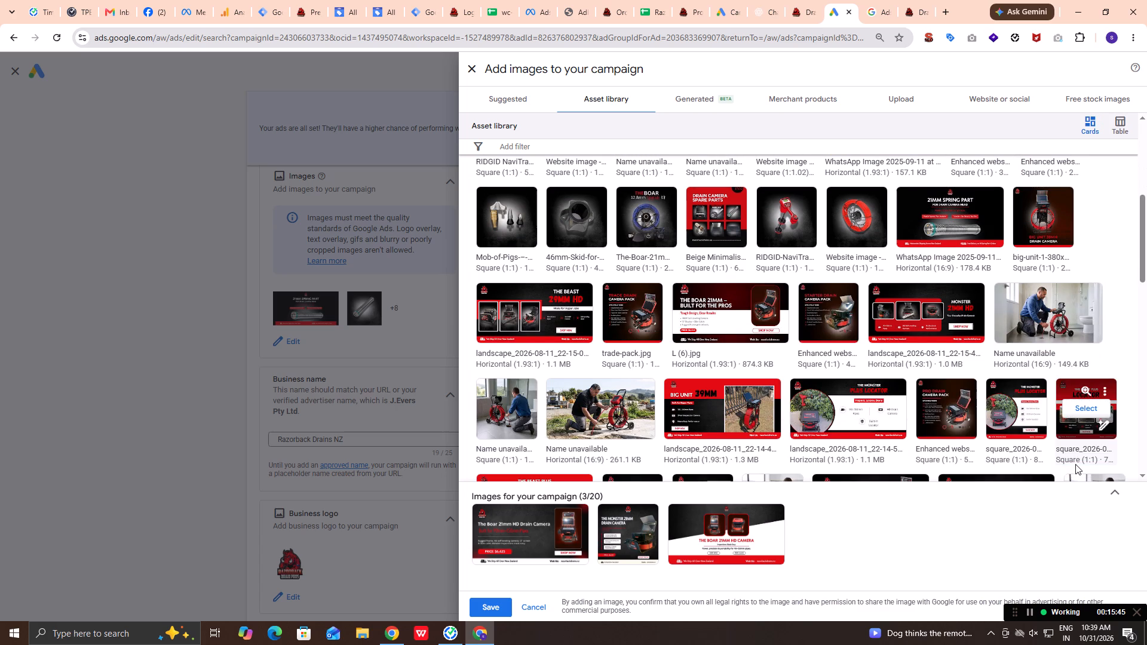
pyautogui.click(906, 321)
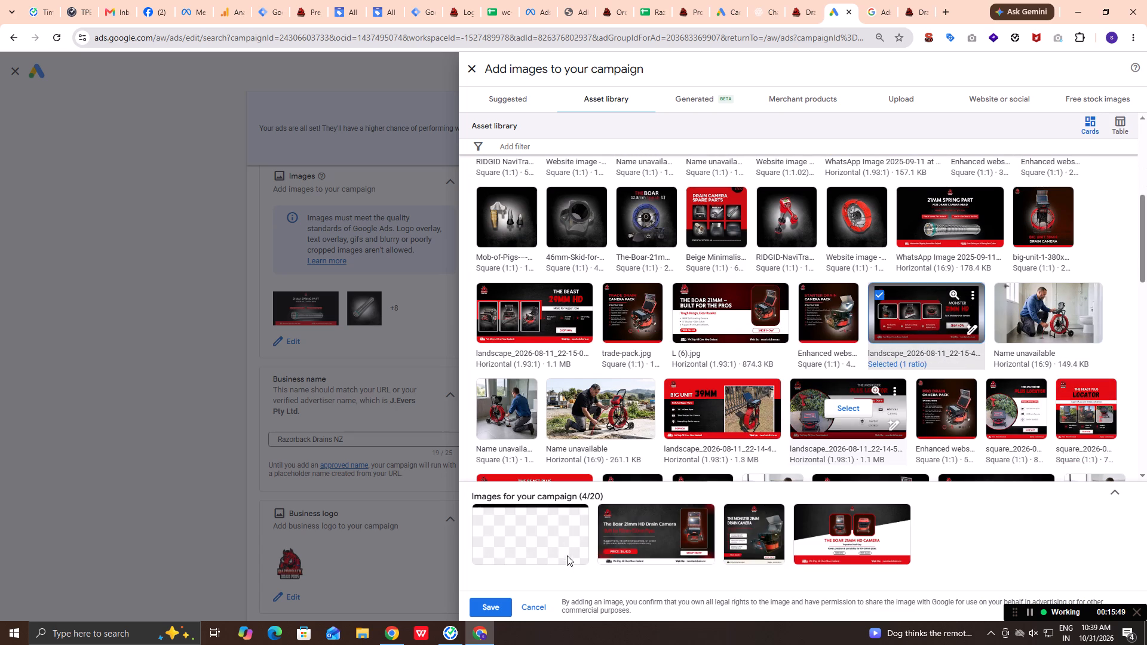
pyautogui.click(569, 537)
pyautogui.click(569, 537)
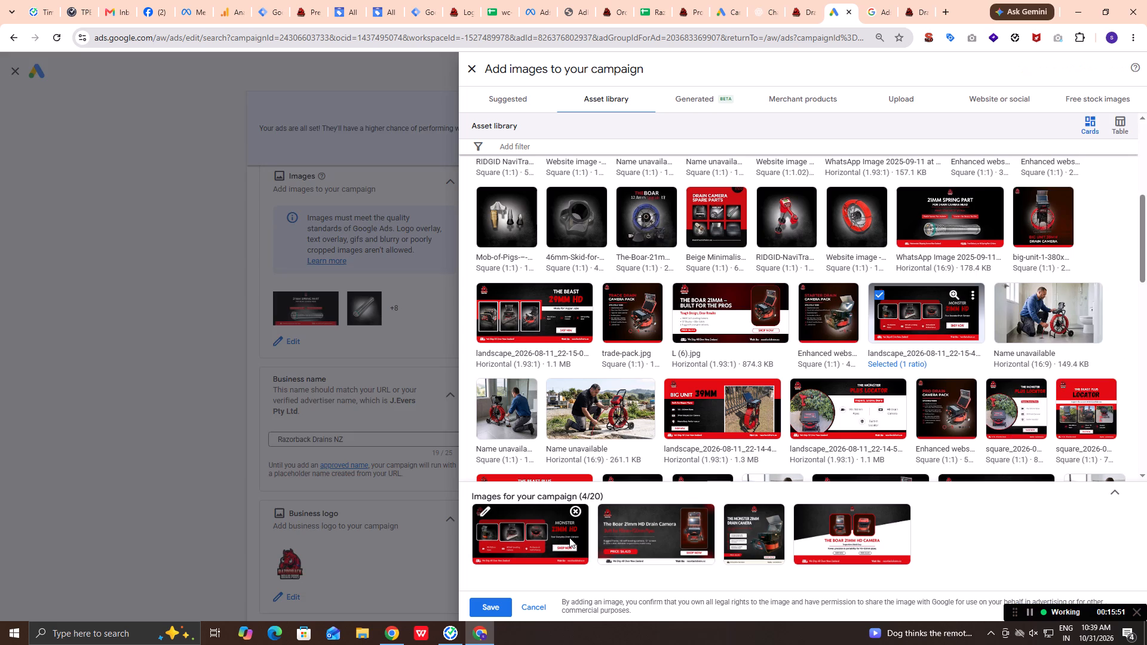
pyautogui.click(569, 537)
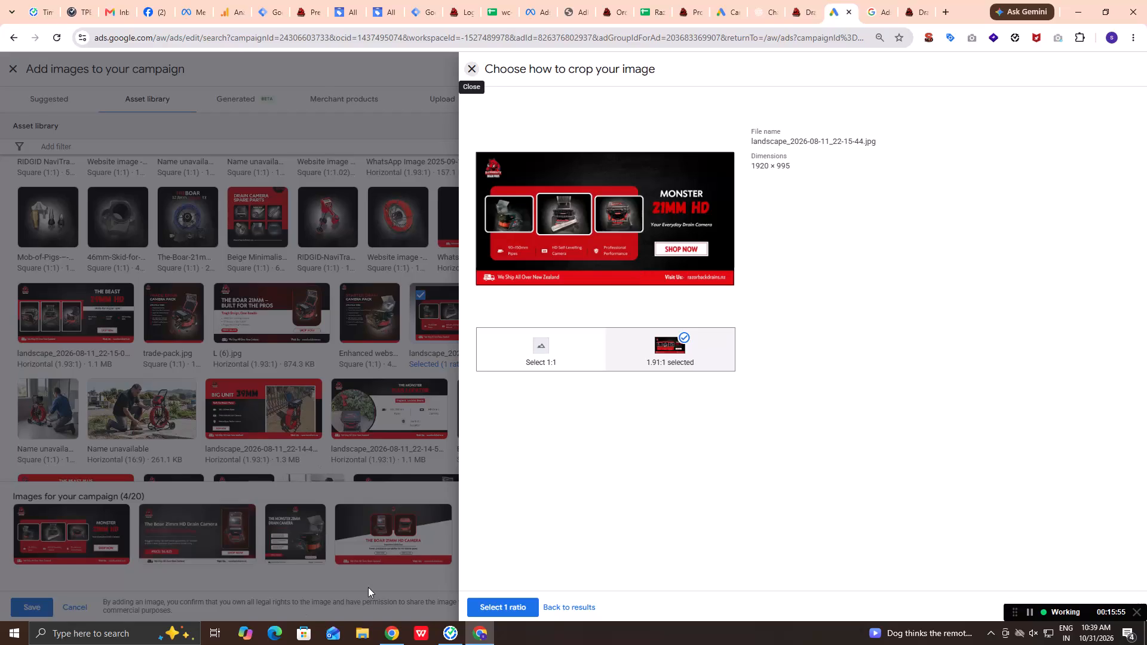
pyautogui.click(511, 611)
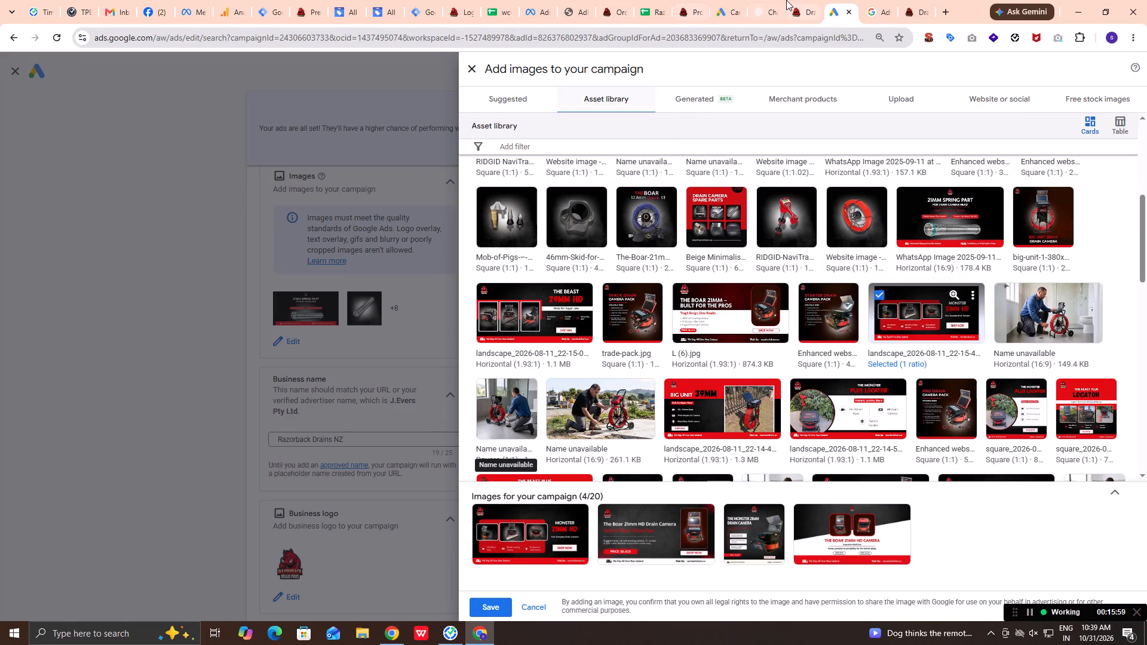
# Add the horizontal Big Unit 39MM image landscape_2026-08-11_22-14-47.jpg at 1.91:1, checking its crop and the Razorback drain-cameras page.
pyautogui.click(806, 0)
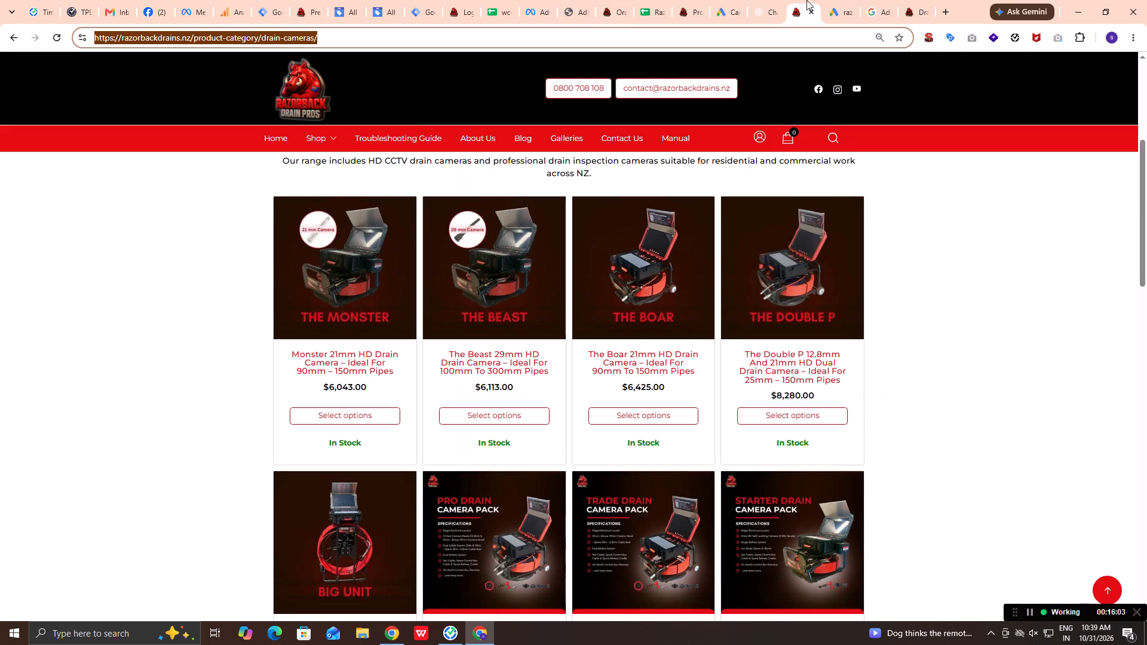
pyautogui.click(833, 0)
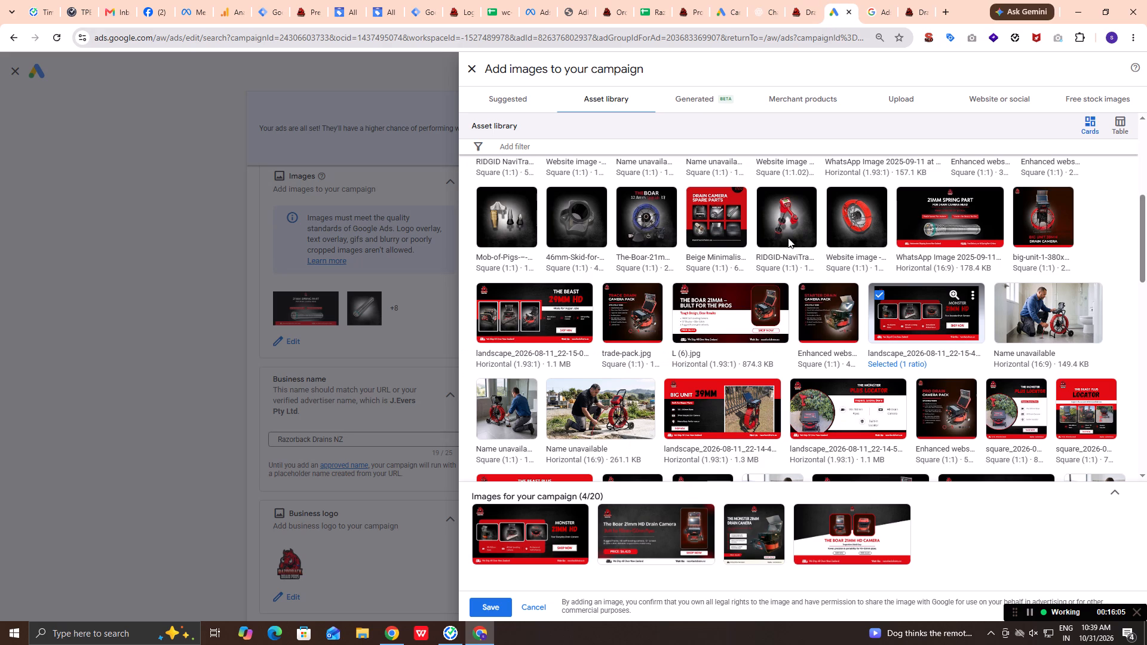
pyautogui.scroll(-2, 771, 324)
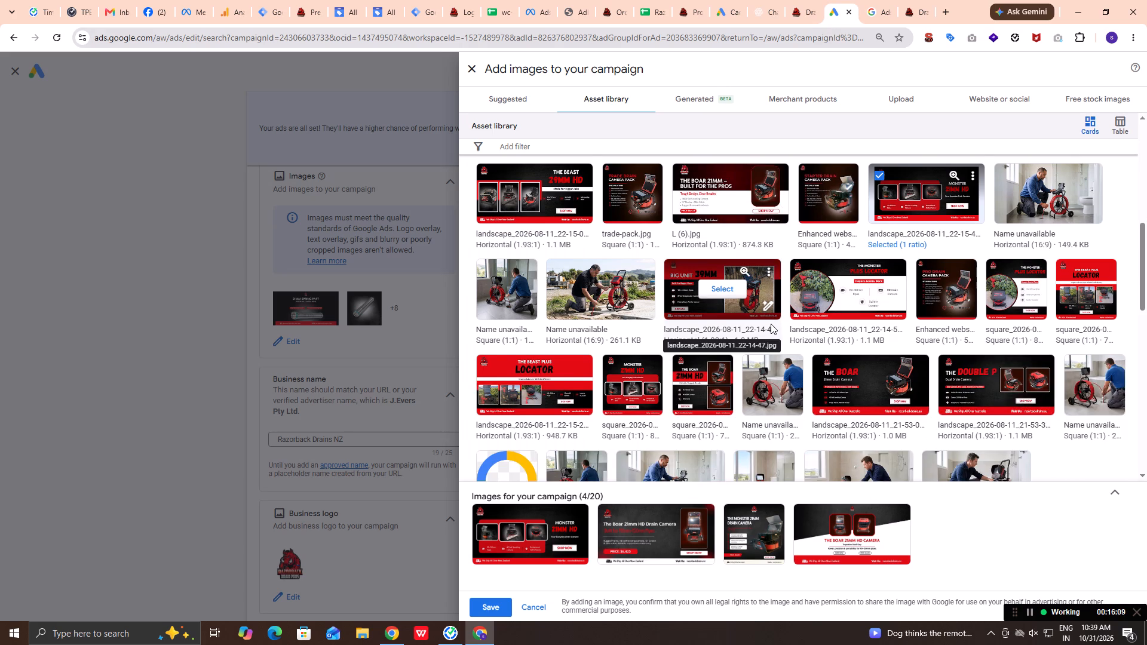
pyautogui.scroll(-1, 771, 324)
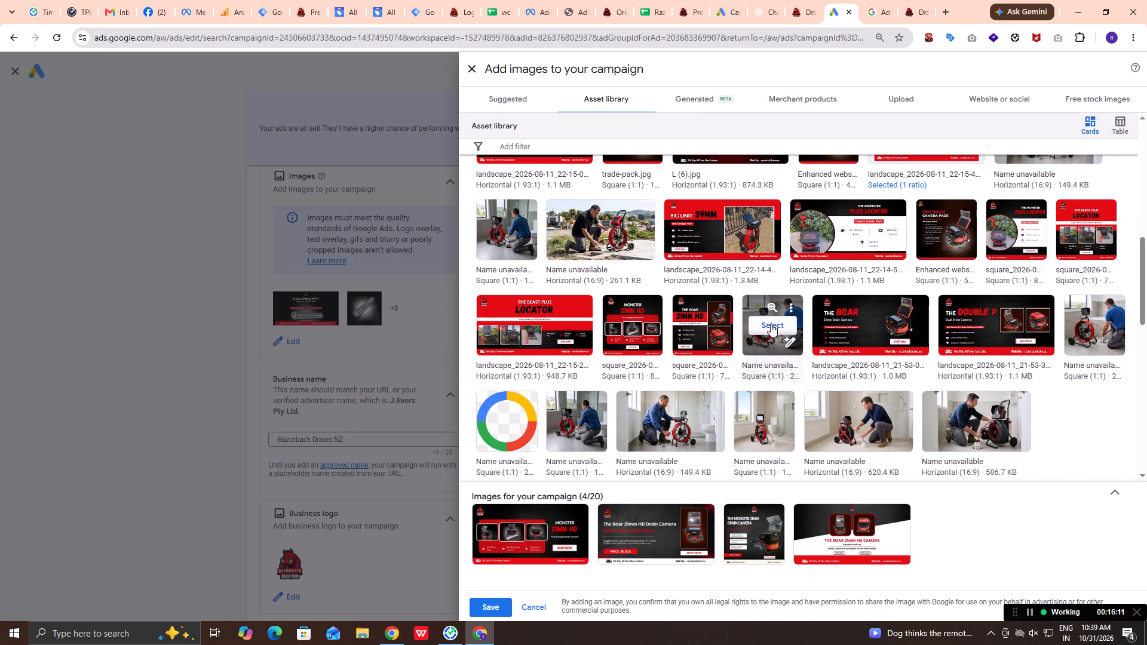
pyautogui.scroll(2, 771, 324)
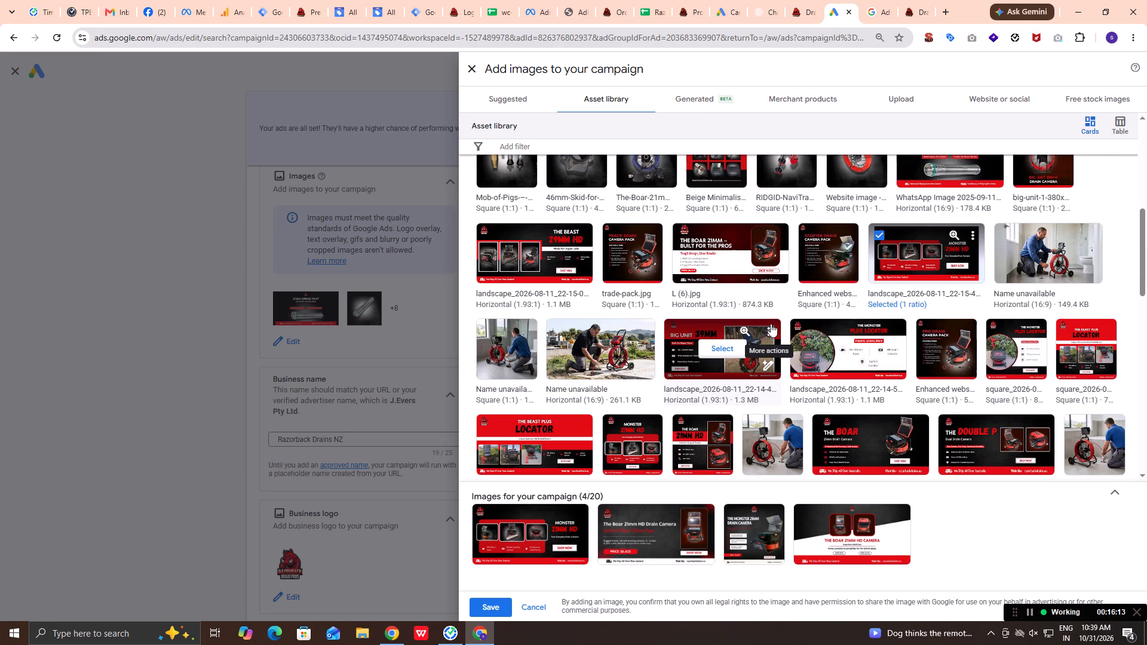
pyautogui.click(712, 349)
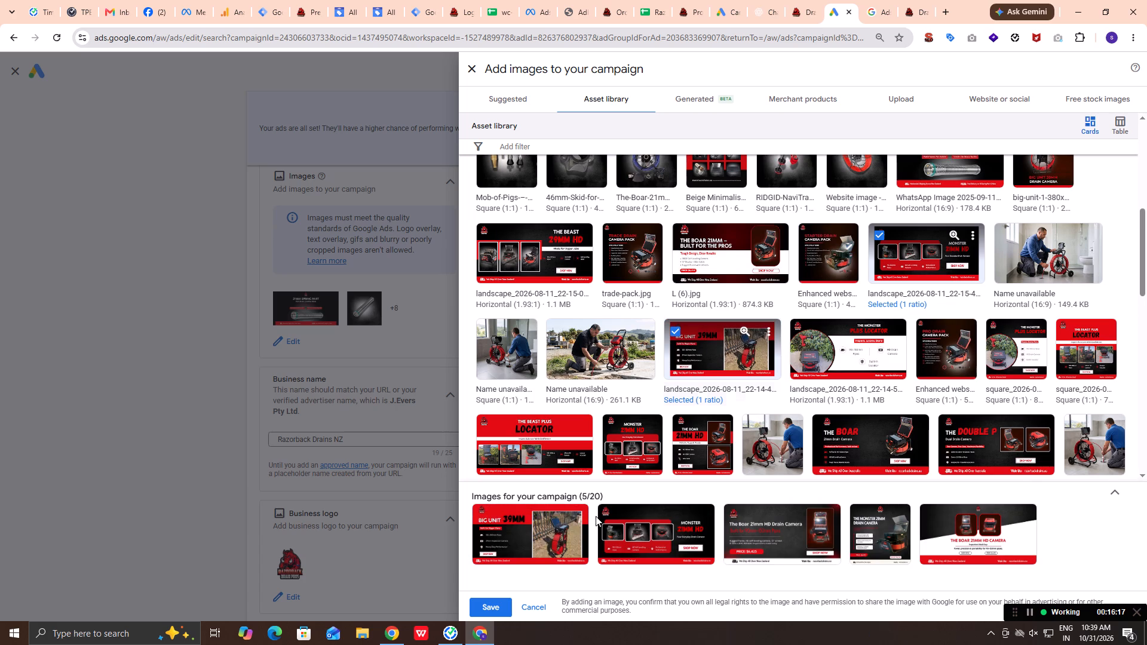
pyautogui.click(541, 530)
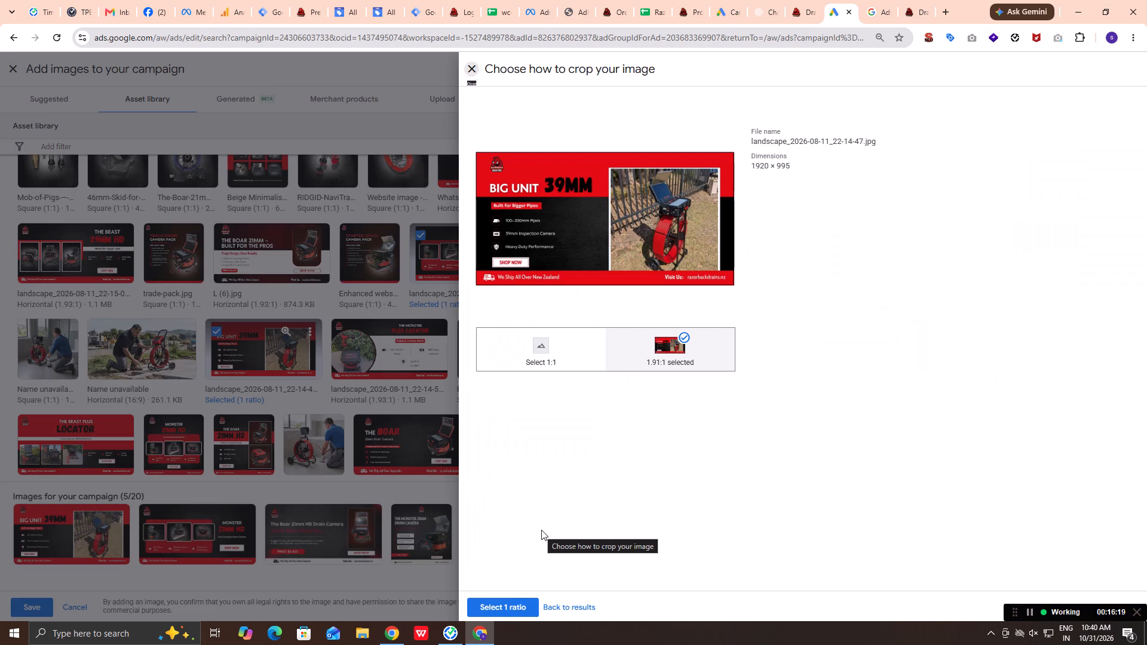
pyautogui.click(472, 64)
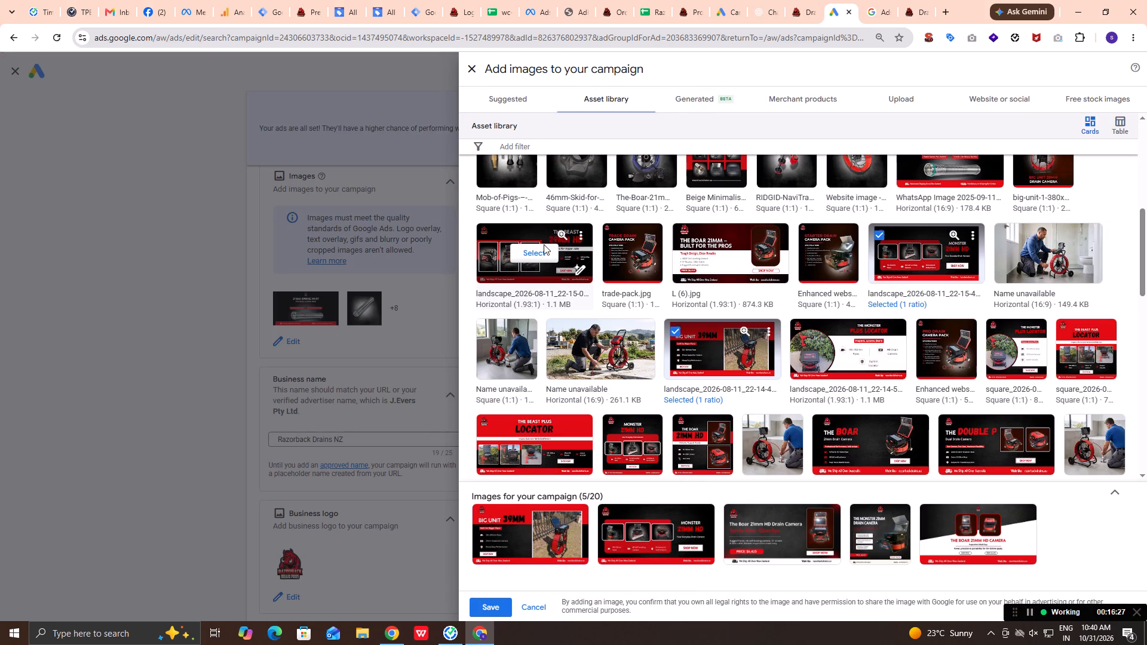
pyautogui.click(819, 4)
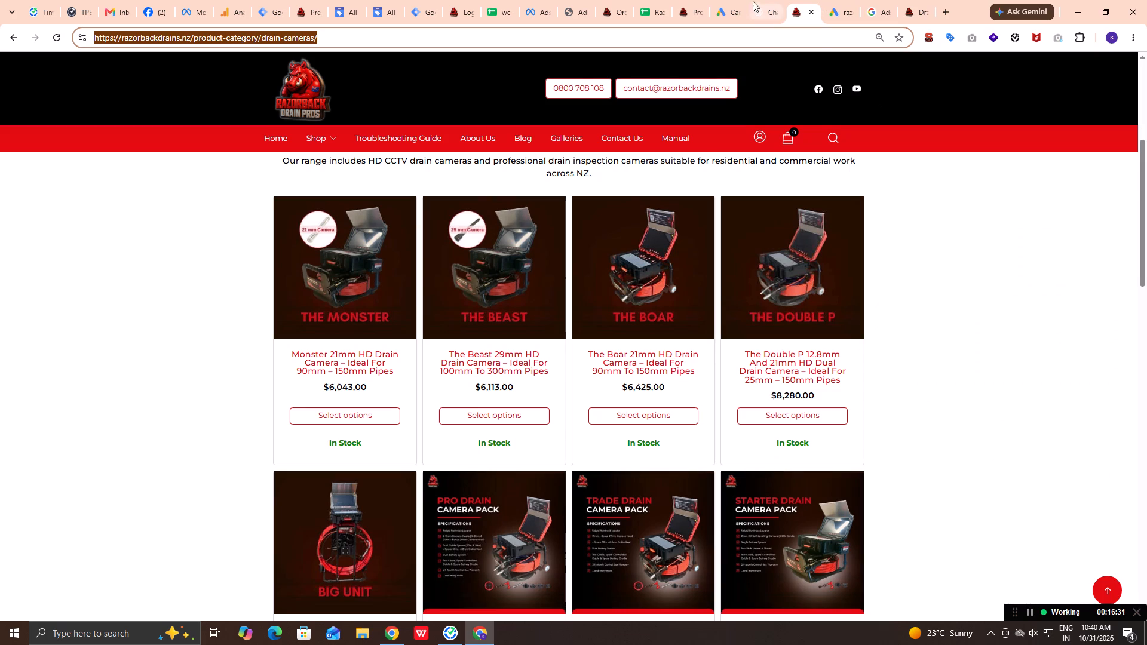
pyautogui.click(836, 0)
pyautogui.click(511, 526)
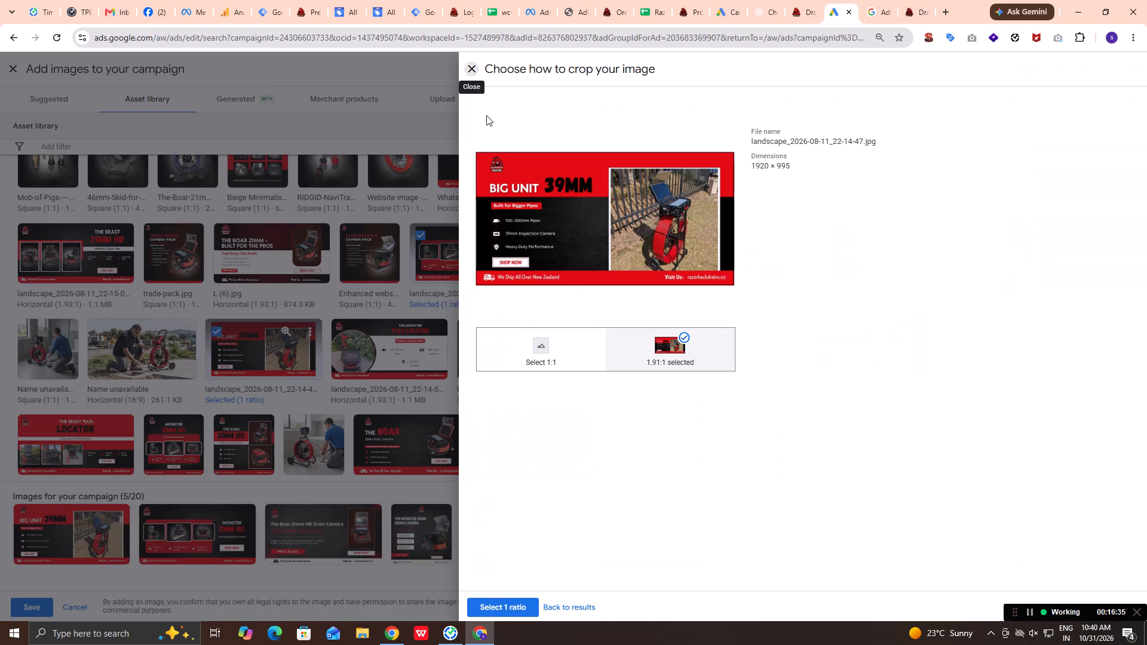
pyautogui.click(468, 65)
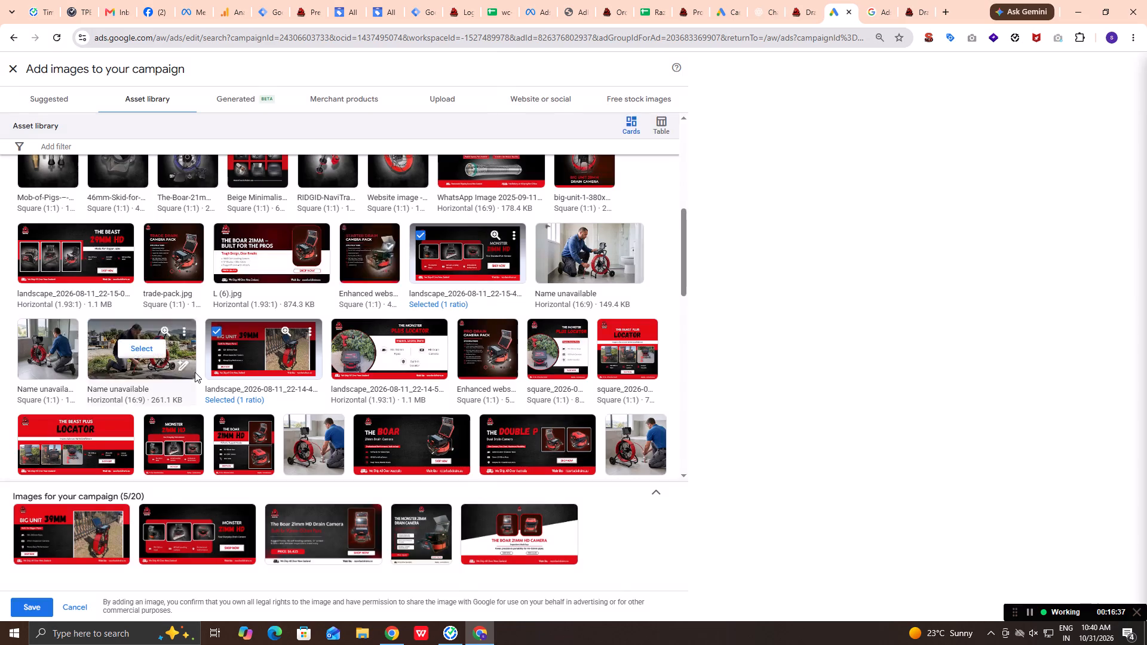
# Add the horizontal The Beast 29MM HD image landscape_2026-08-11_22-15-09.jpg, keeping its 1.91:1 crop.
pyautogui.click(506, 254)
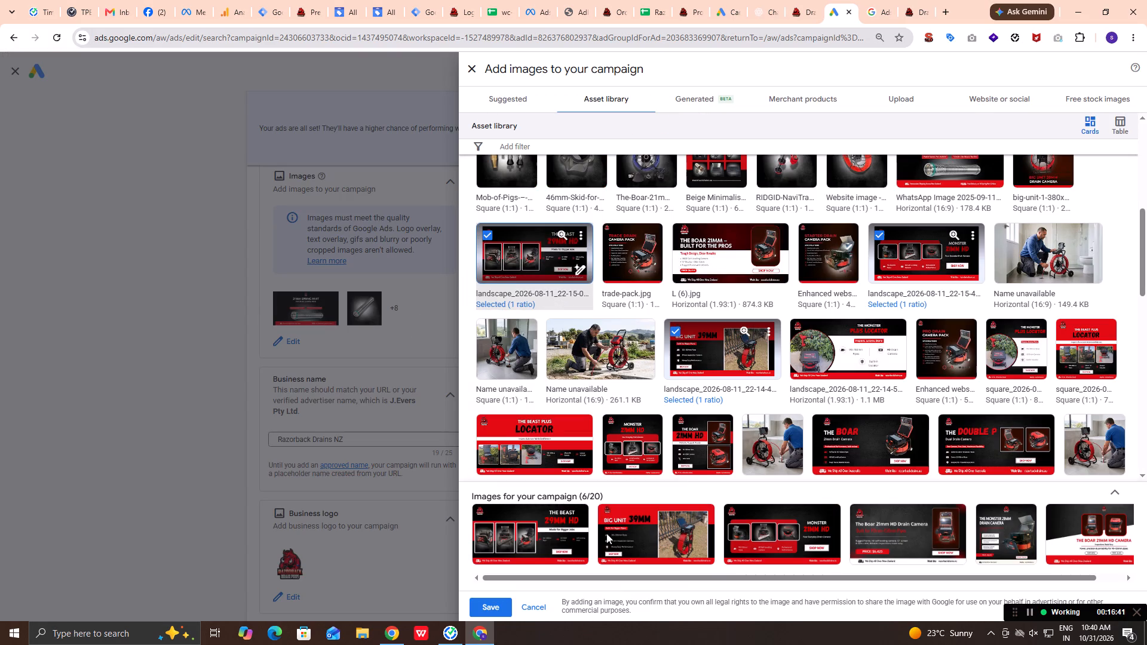
pyautogui.click(525, 538)
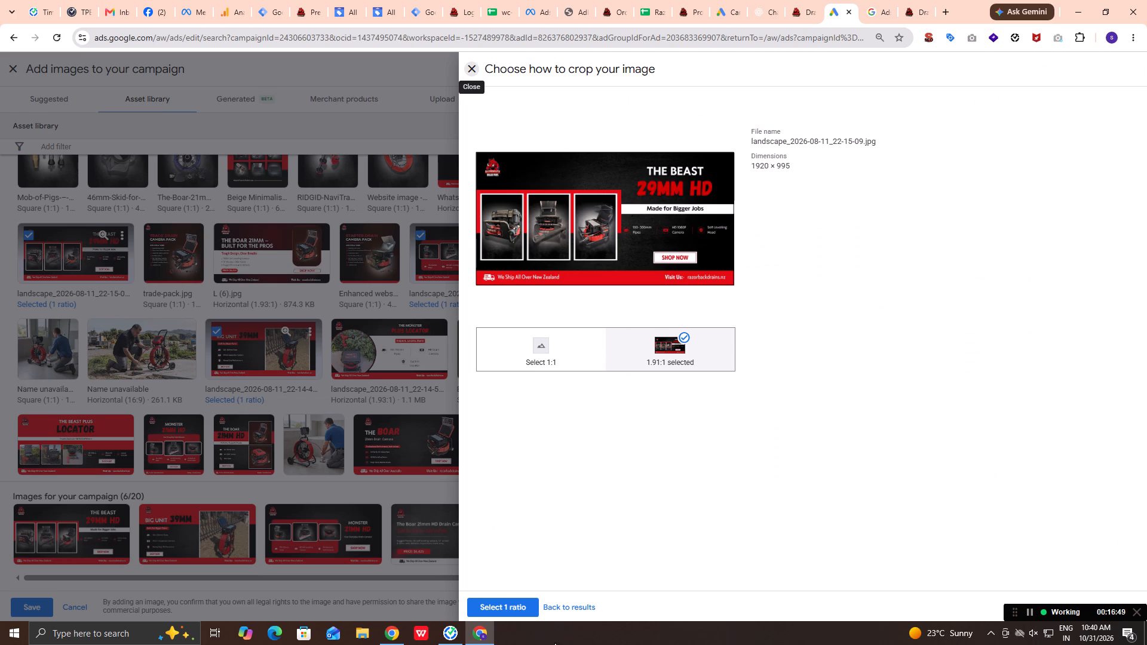
pyautogui.click(525, 608)
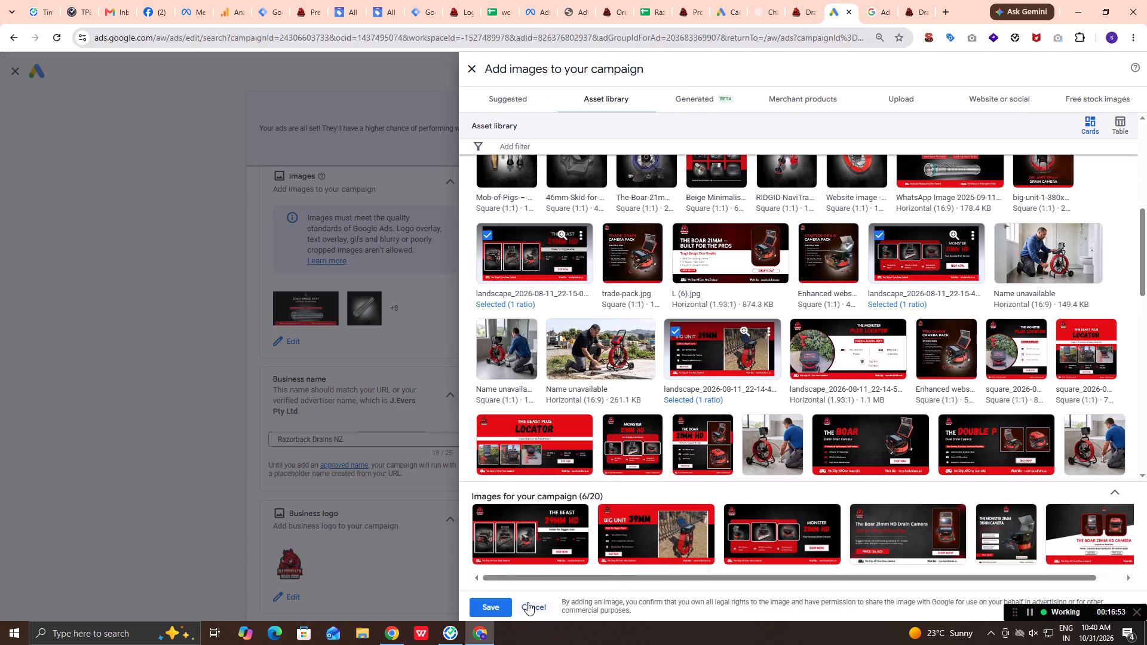
# Review the camera models on the Razorback drain-cameras page against the first images in the asset library.
pyautogui.scroll(4, 731, 429)
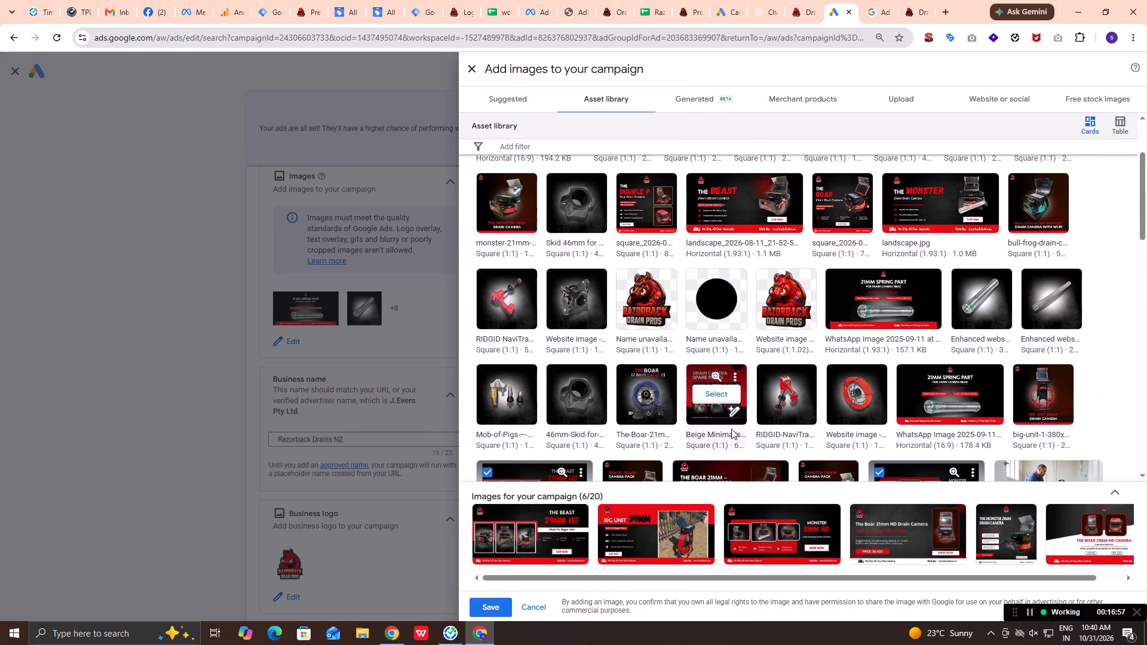
pyautogui.scroll(3, 731, 429)
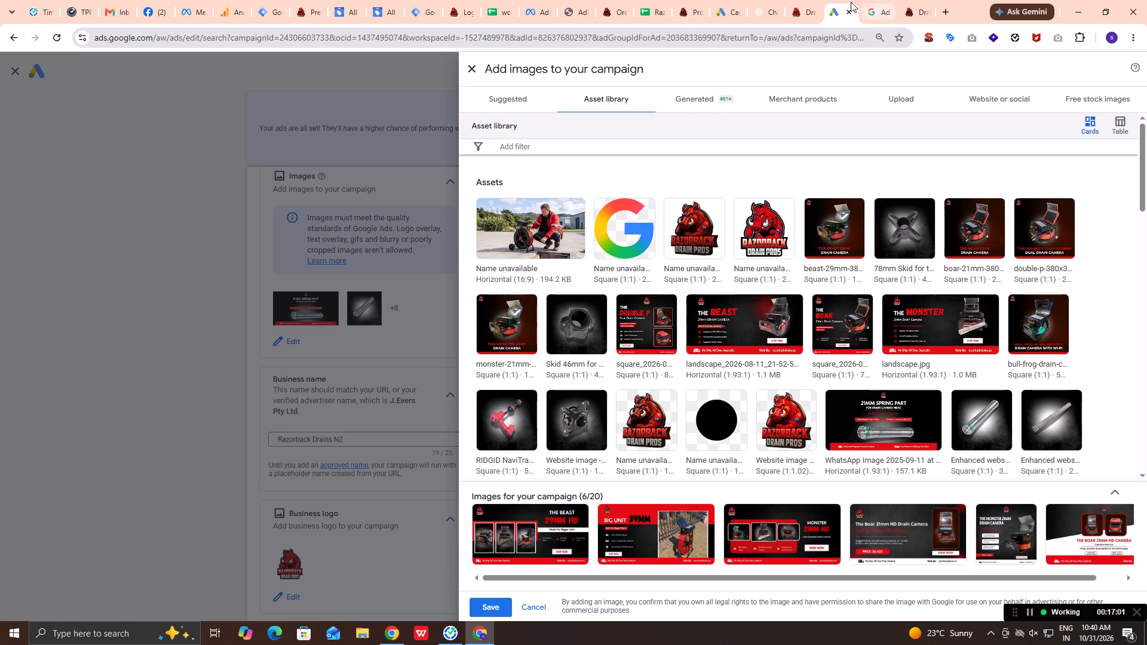
pyautogui.click(811, 2)
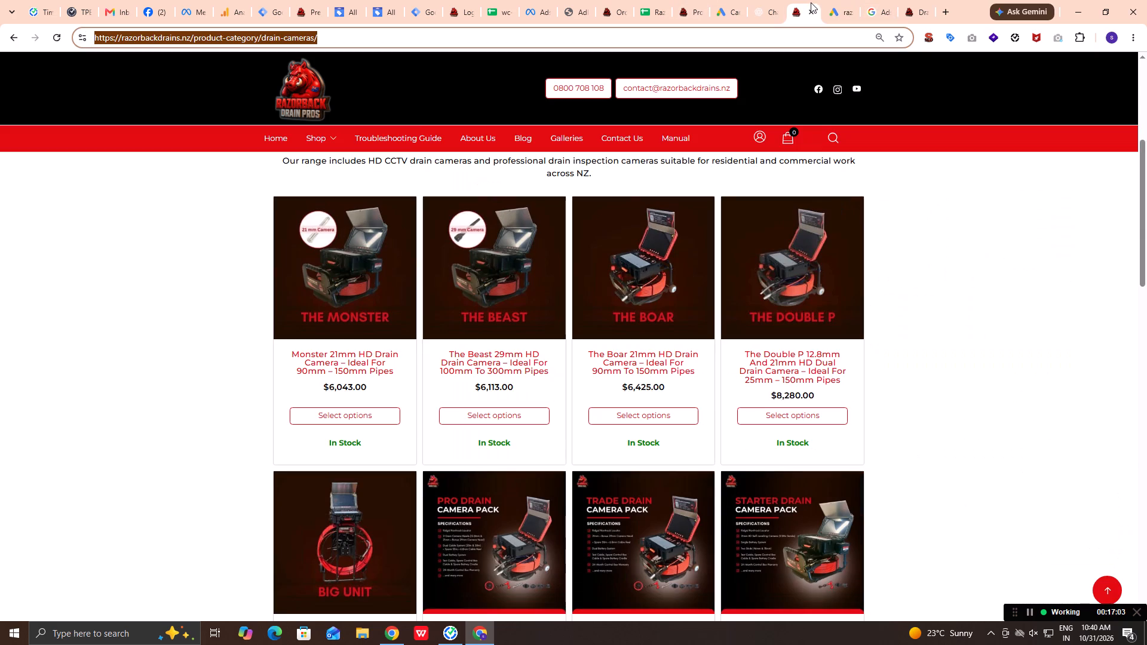
pyautogui.scroll(-2, 797, 366)
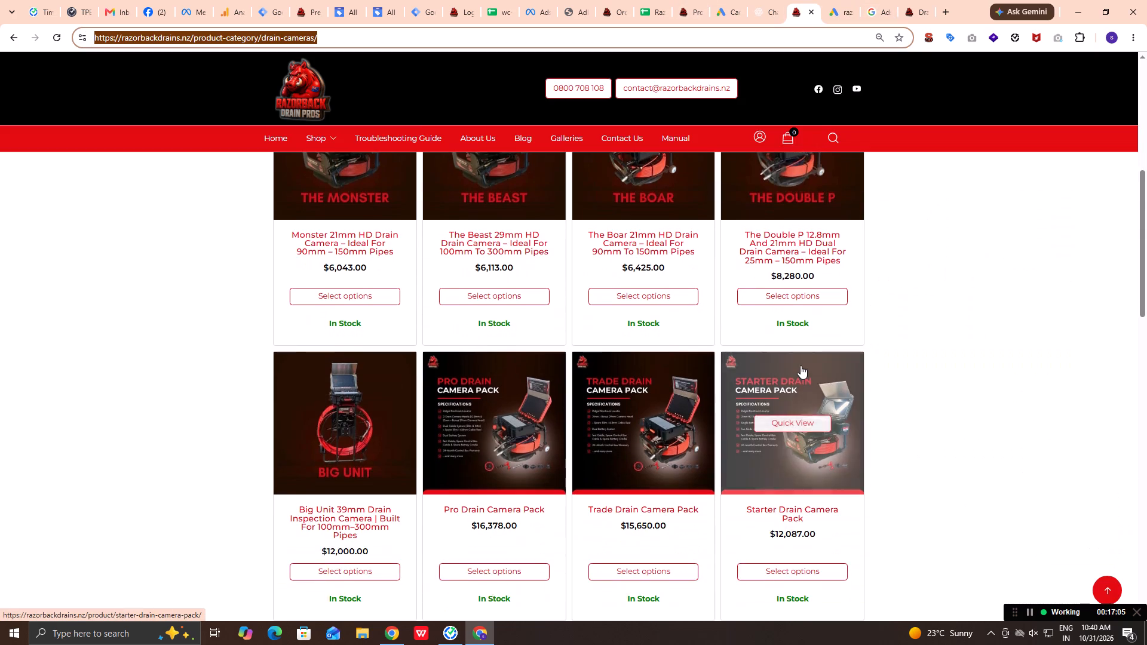
pyautogui.scroll(-4, 801, 365)
pyautogui.scroll(6, 801, 365)
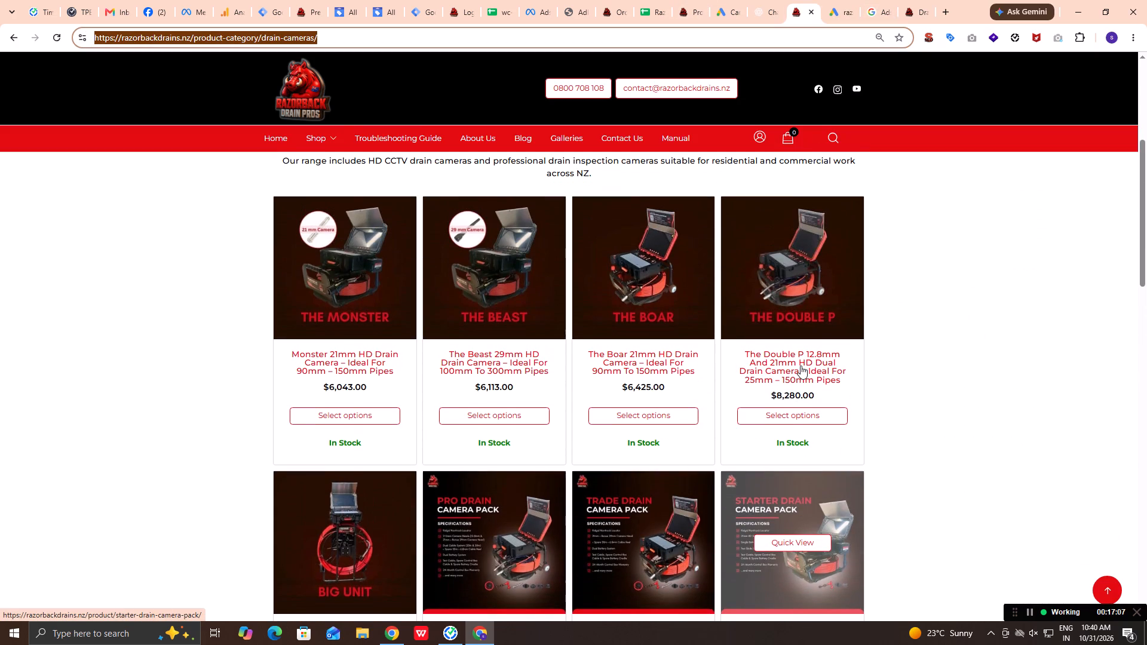
pyautogui.click(831, 13)
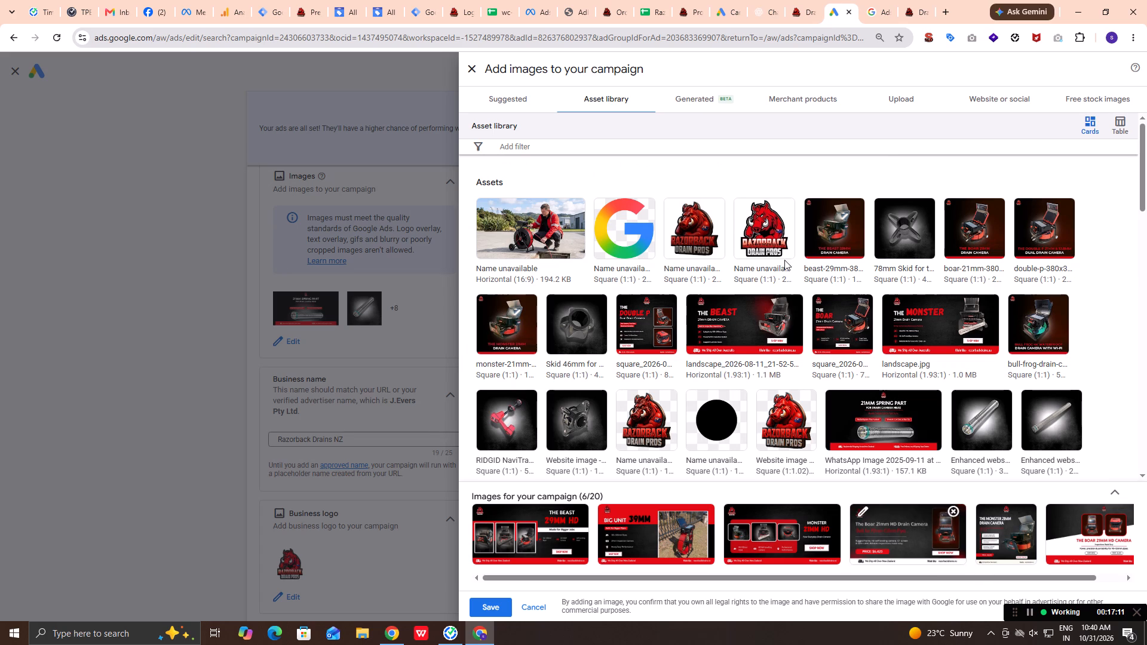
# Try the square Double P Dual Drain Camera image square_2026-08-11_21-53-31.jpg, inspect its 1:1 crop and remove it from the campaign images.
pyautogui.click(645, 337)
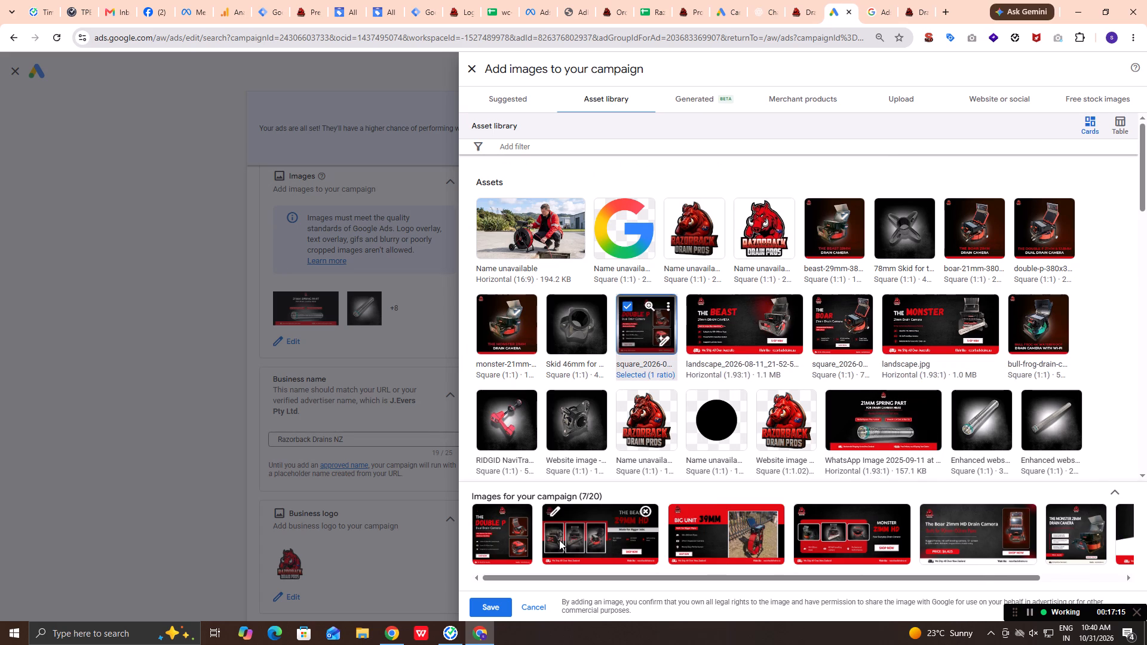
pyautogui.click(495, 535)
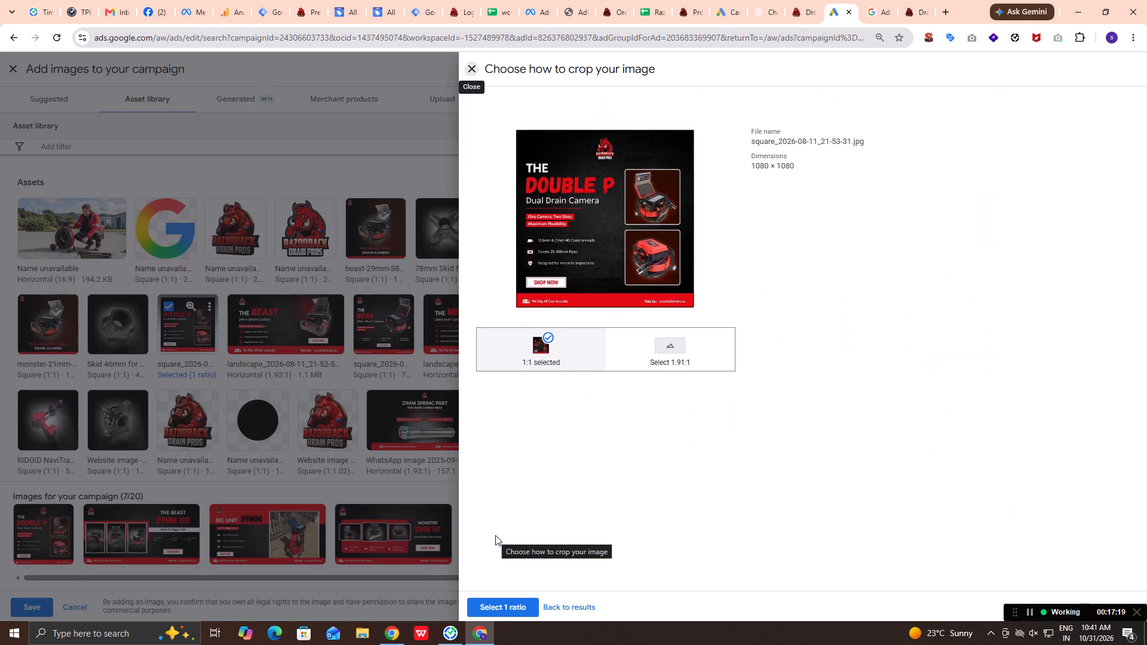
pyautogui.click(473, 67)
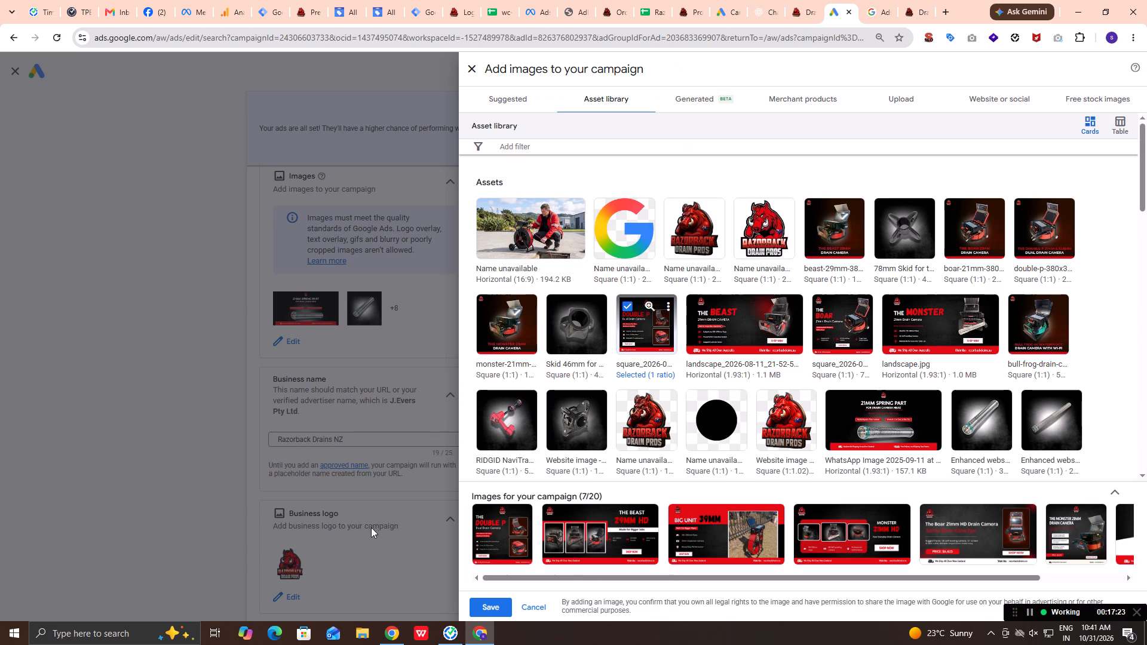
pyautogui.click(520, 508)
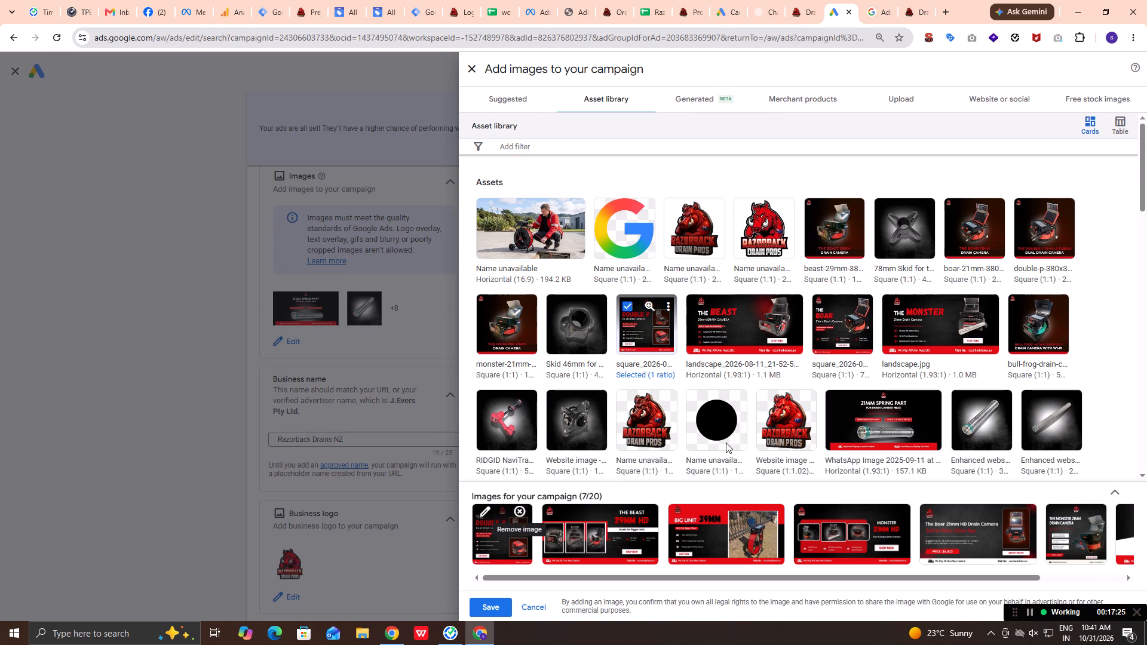
# Add the square Camera Pack image next to the horizontal Monster Plus Locator image, keeping only its 1:1 crop and removing the horizontal one.
pyautogui.scroll(-1, 882, 332)
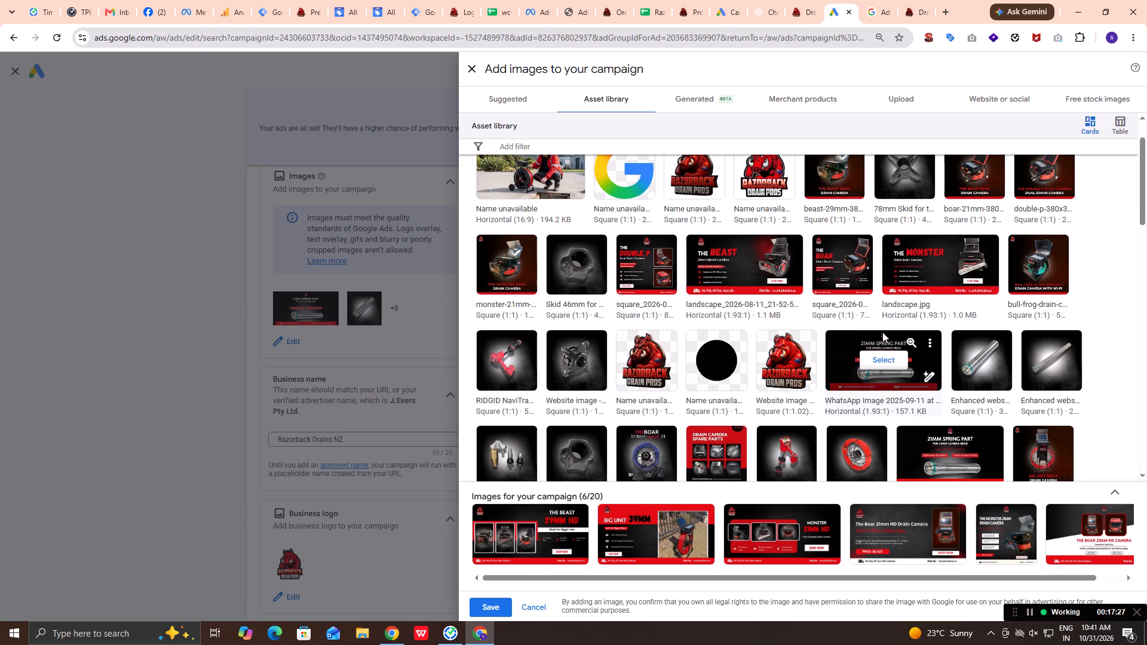
pyautogui.scroll(-2, 882, 332)
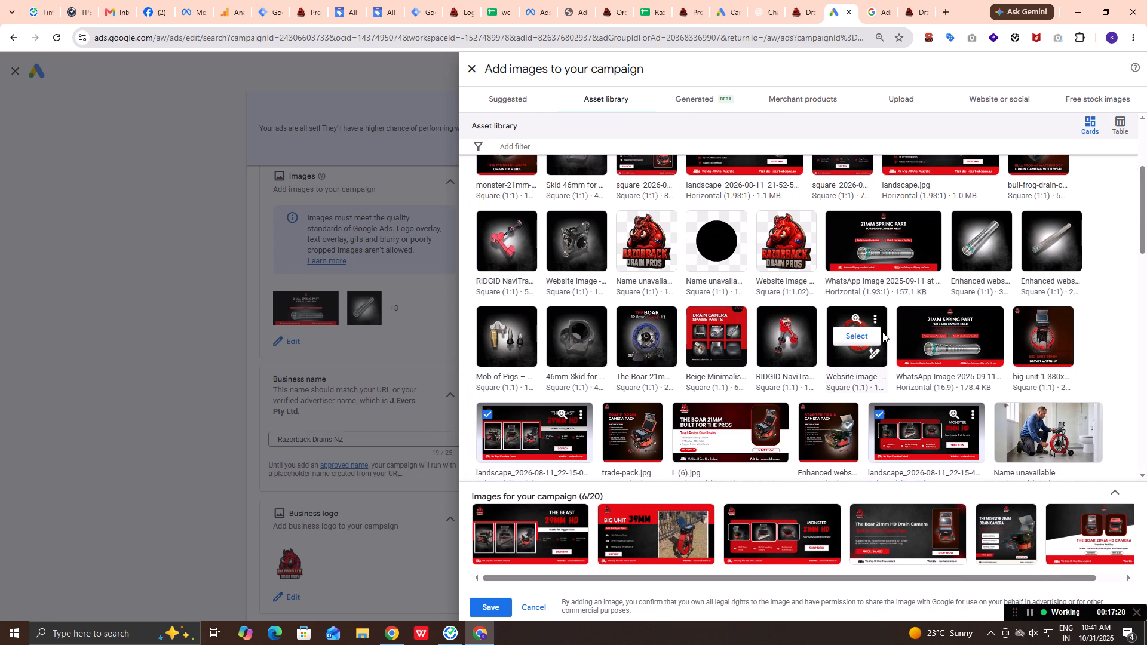
pyautogui.scroll(-1, 882, 332)
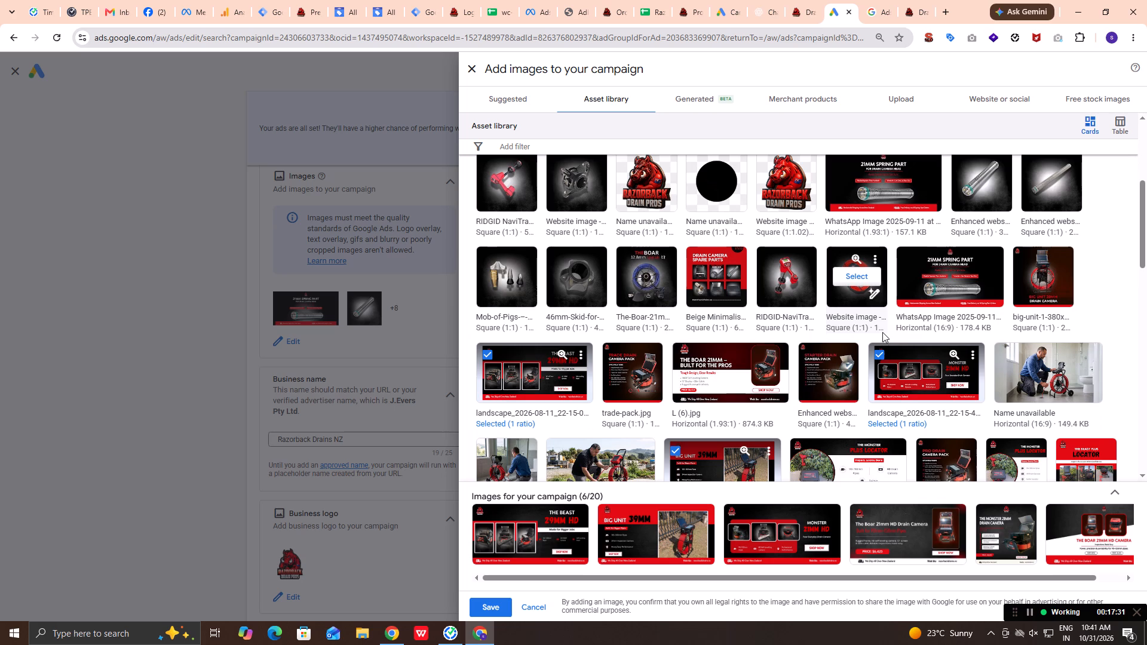
pyautogui.scroll(-3, 882, 332)
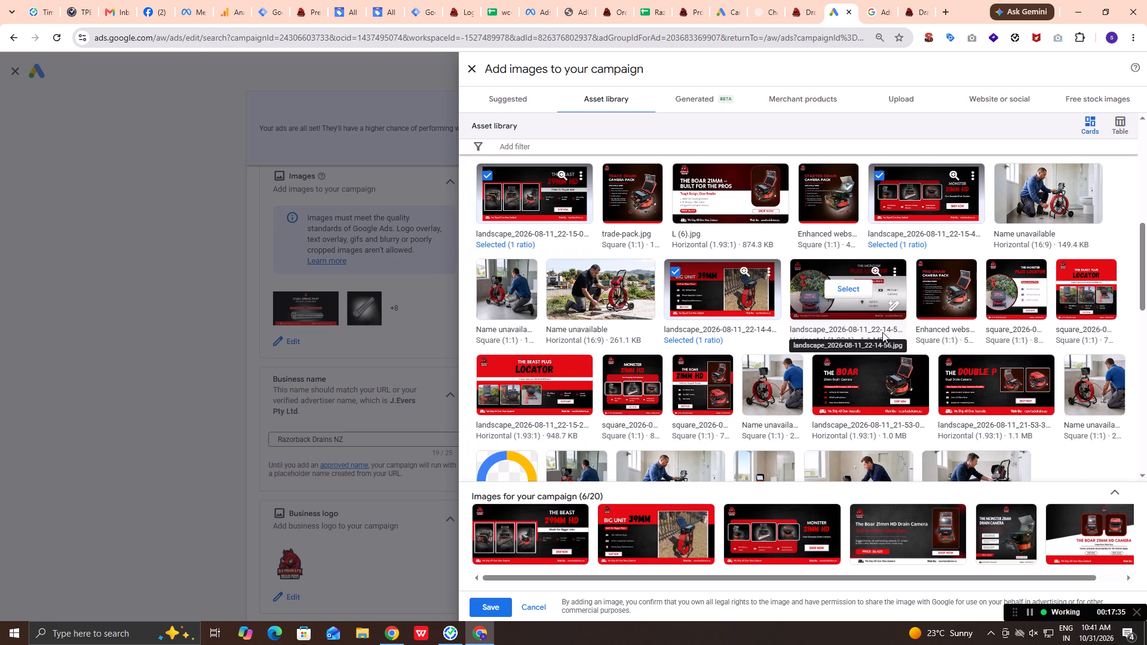
pyautogui.click(939, 288)
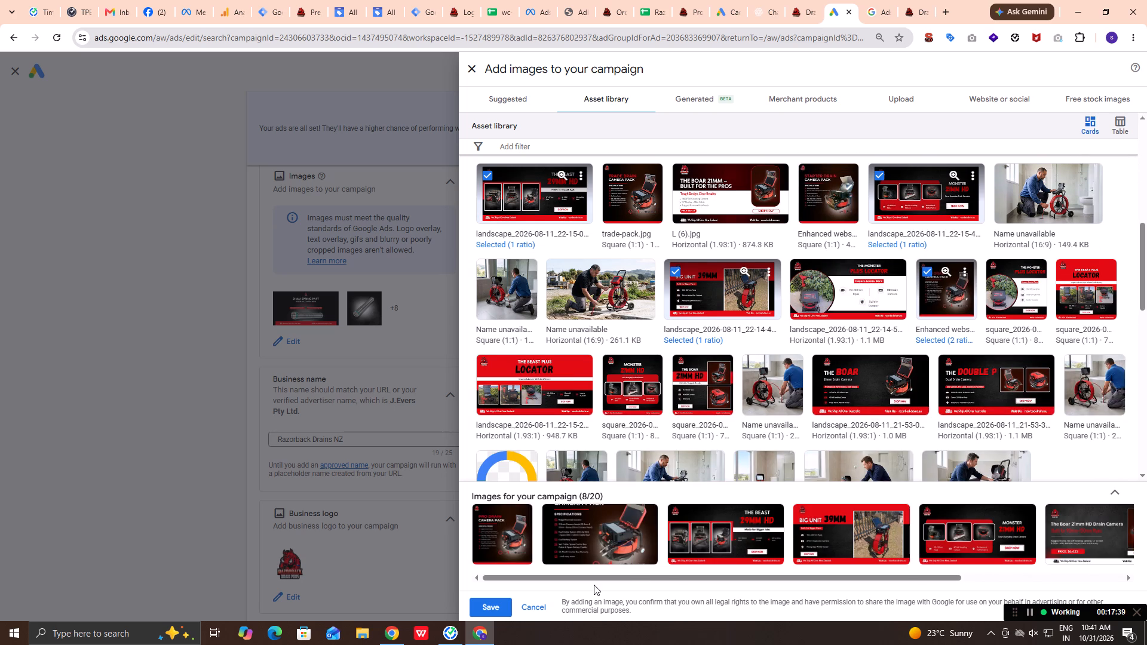
pyautogui.click(648, 512)
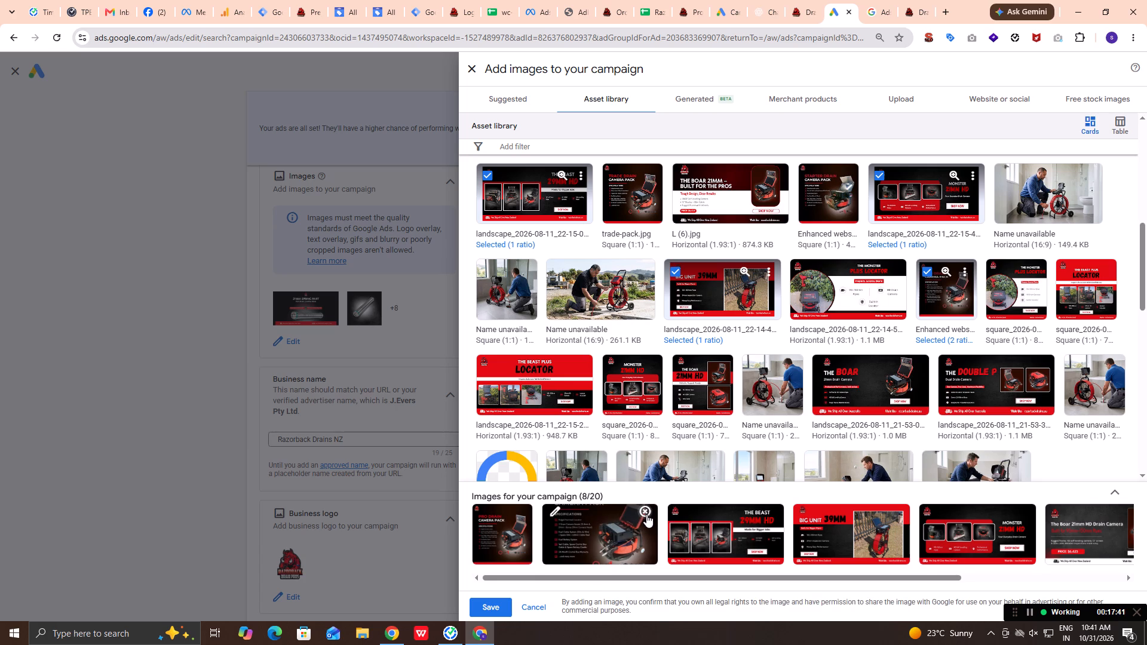
# Add the square The Beast 29mm Drain Camera image square_2026-08-11_21-52-51.jpg, check its 1:1 crop and save the campaign images.
pyautogui.scroll(-1, 652, 395)
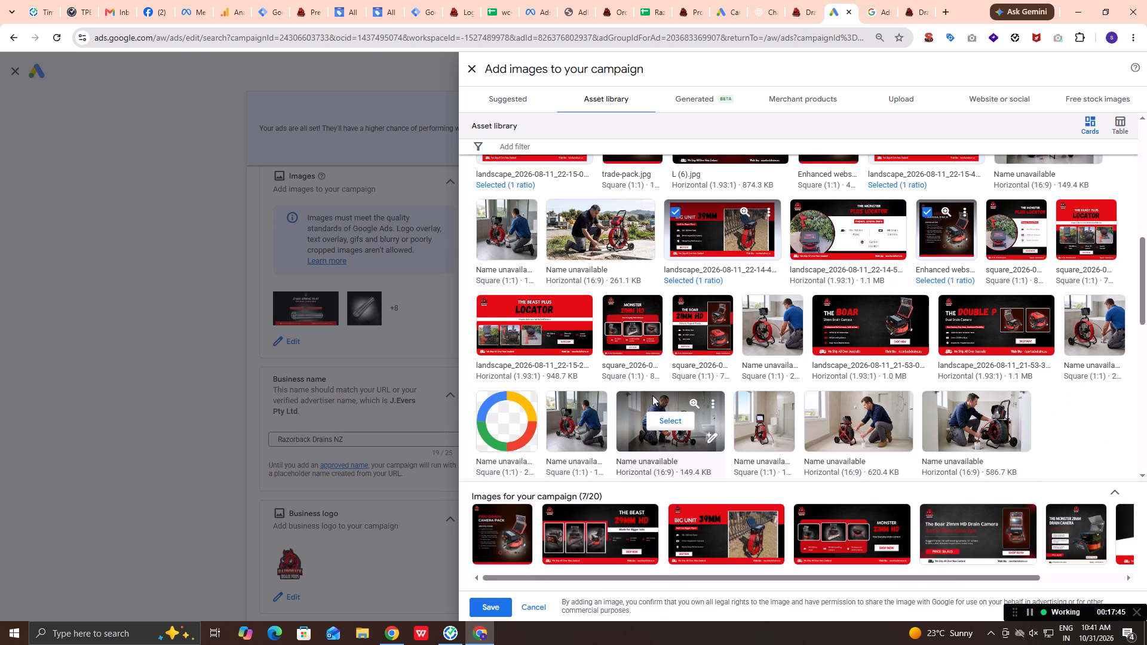
pyautogui.scroll(-2, 652, 395)
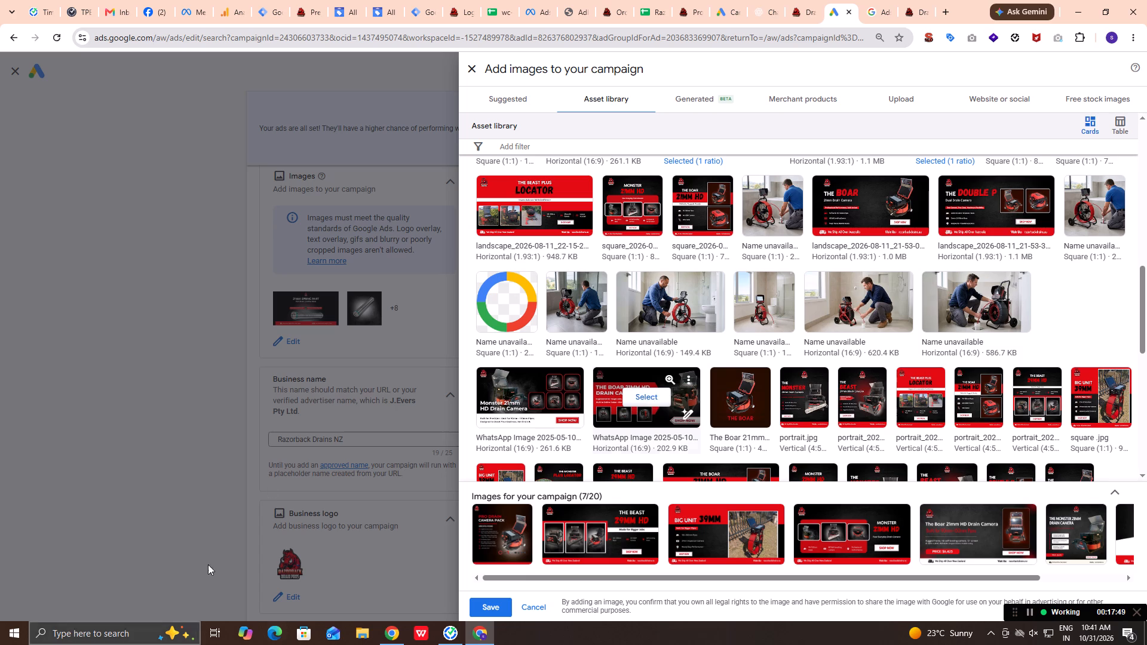
pyautogui.scroll(-1, 962, 429)
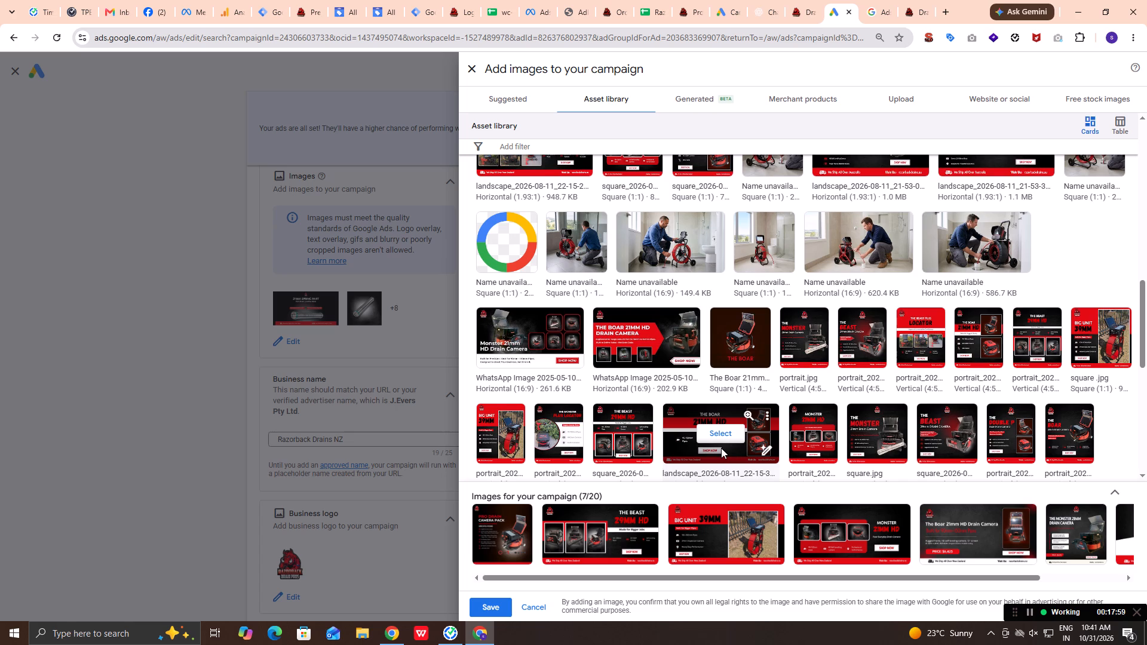
pyautogui.click(937, 443)
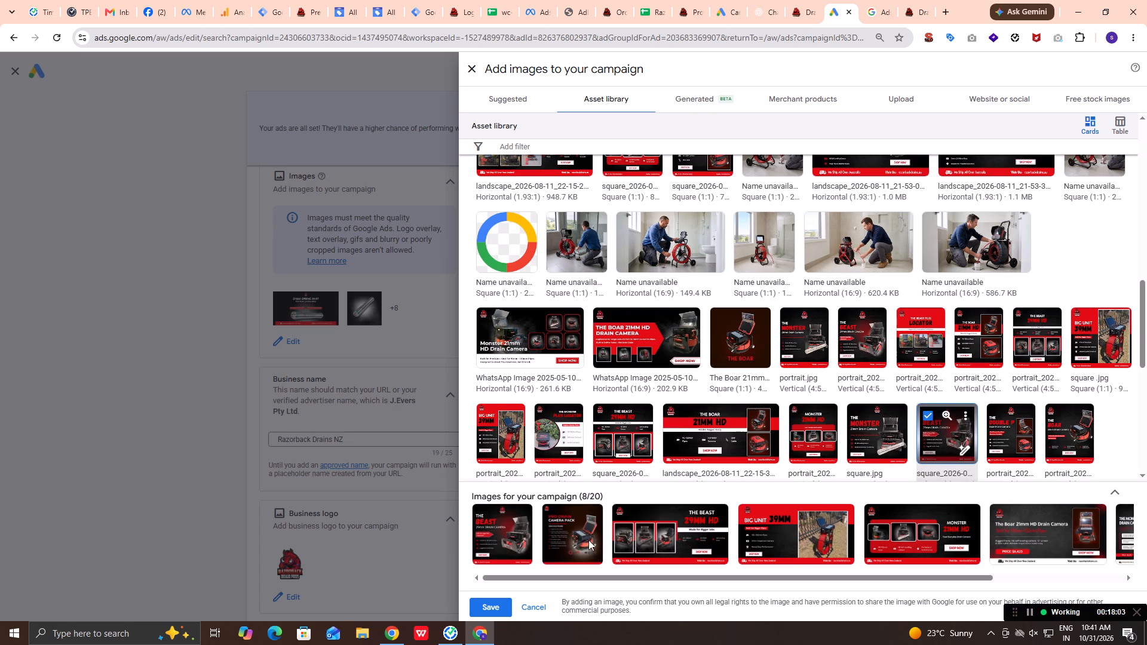
pyautogui.click(509, 534)
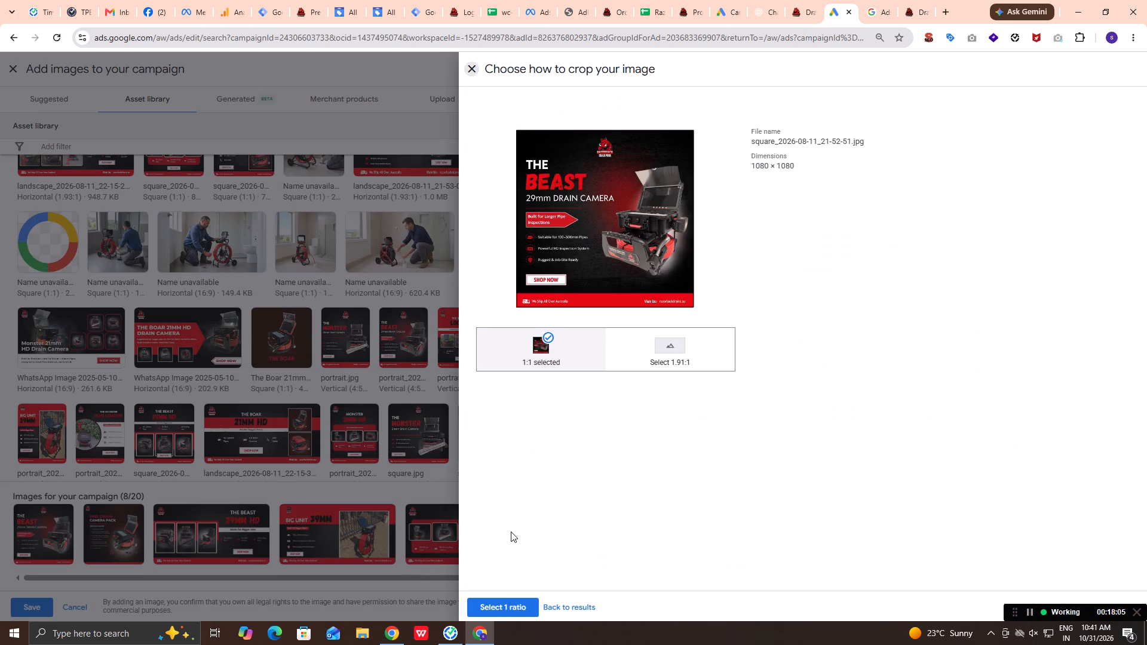
pyautogui.click(473, 67)
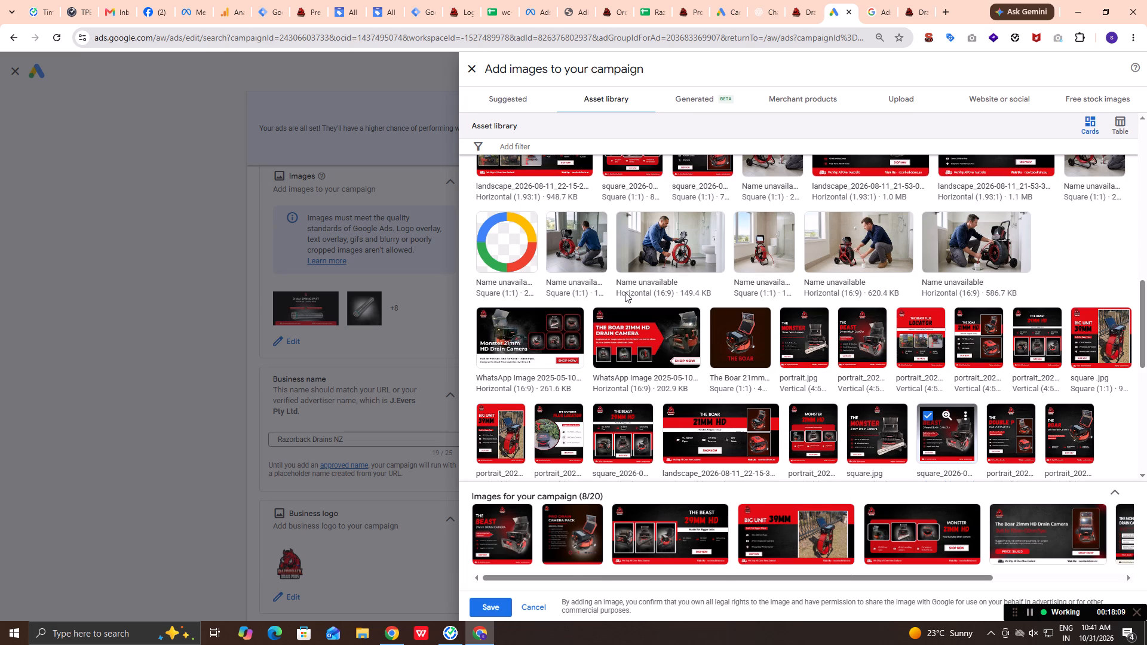
pyautogui.click(490, 611)
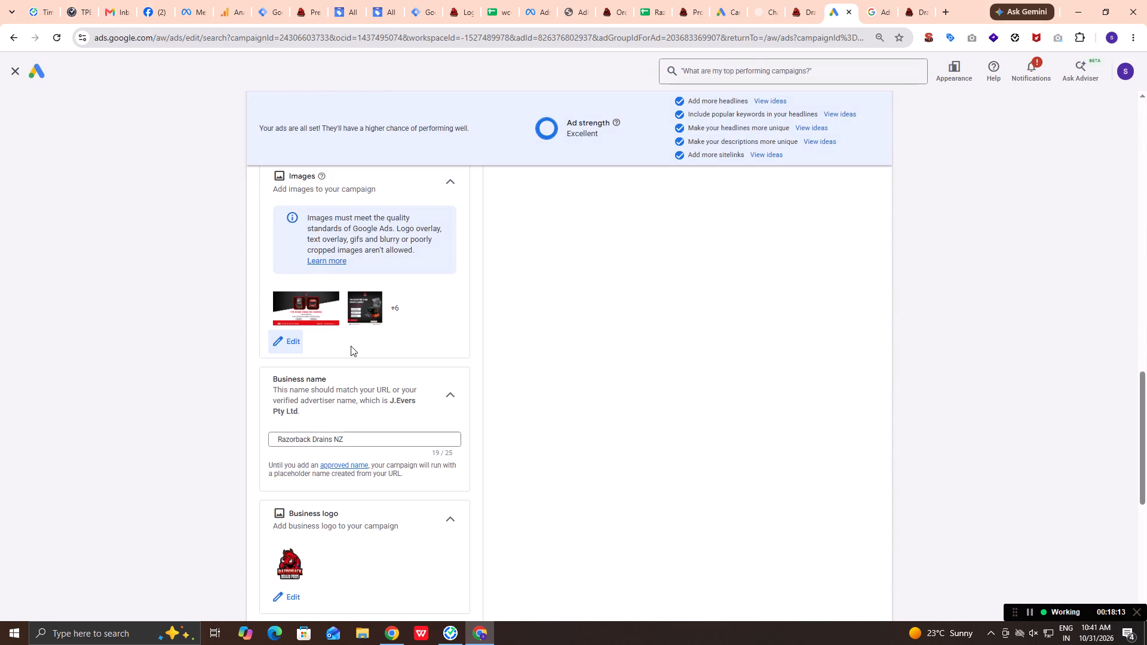
# Review the sewer camera ad's headlines, descriptions and sitelinks and save the ad.
pyautogui.scroll(4, 314, 512)
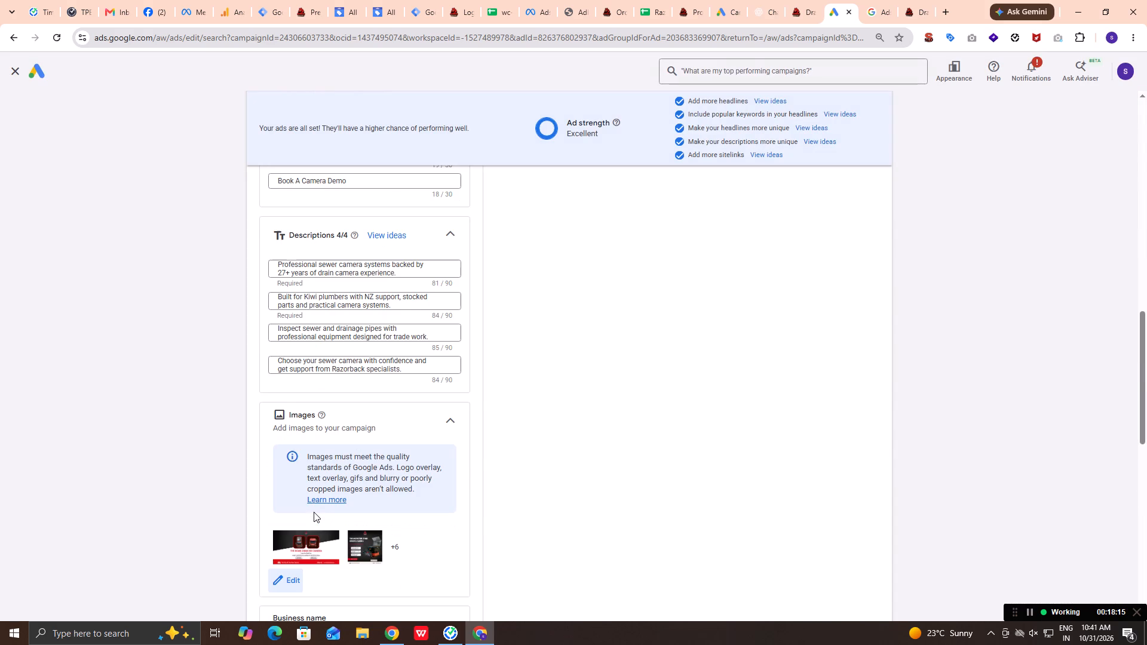
pyautogui.scroll(6, 314, 512)
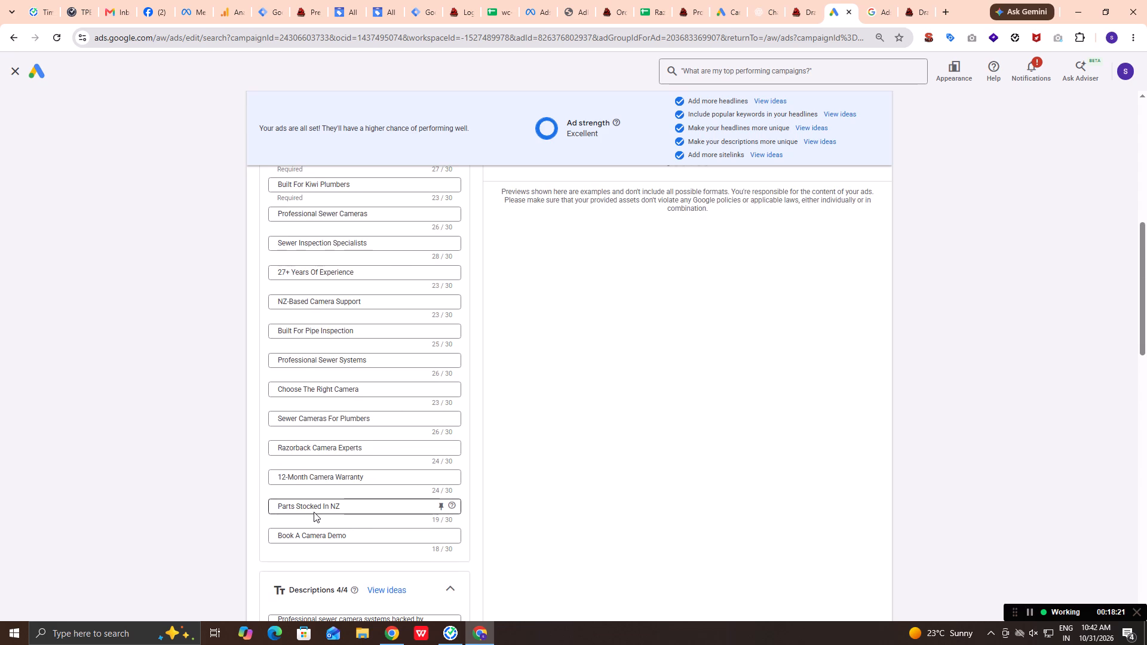
pyautogui.scroll(2, 314, 512)
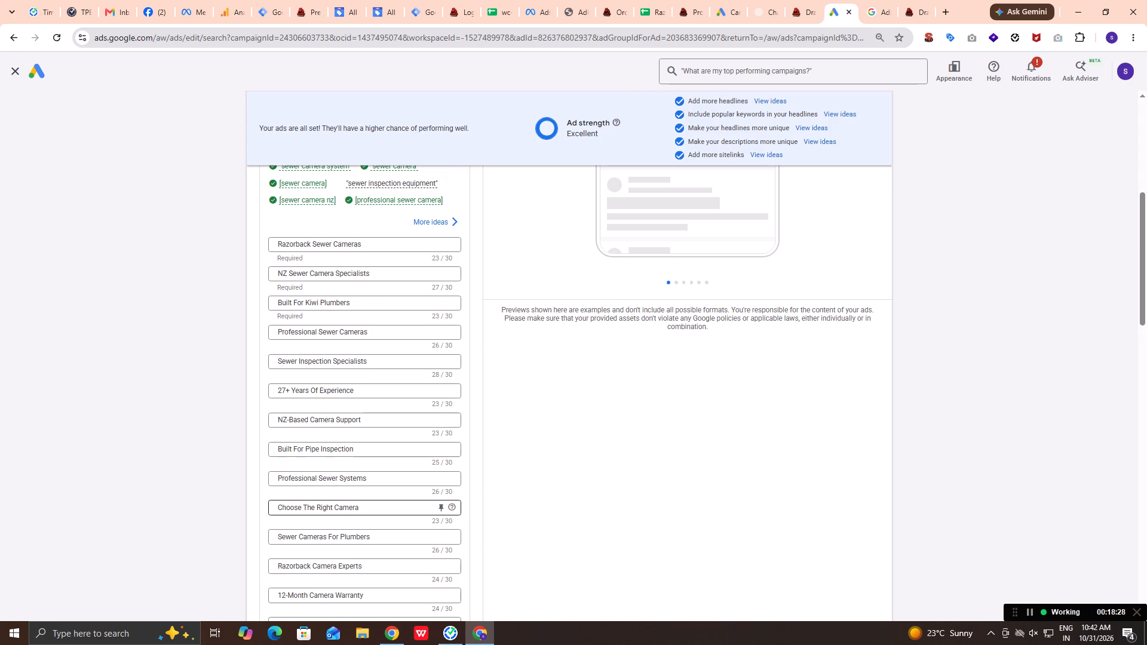
pyautogui.scroll(-1, 314, 512)
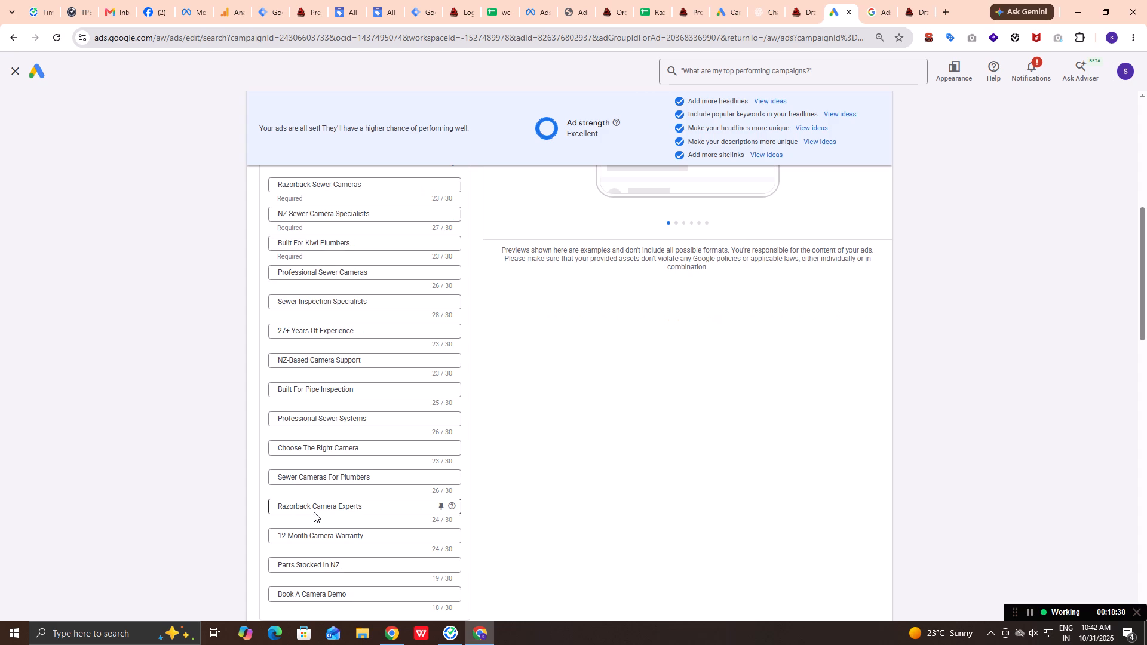
pyautogui.scroll(-4, 314, 512)
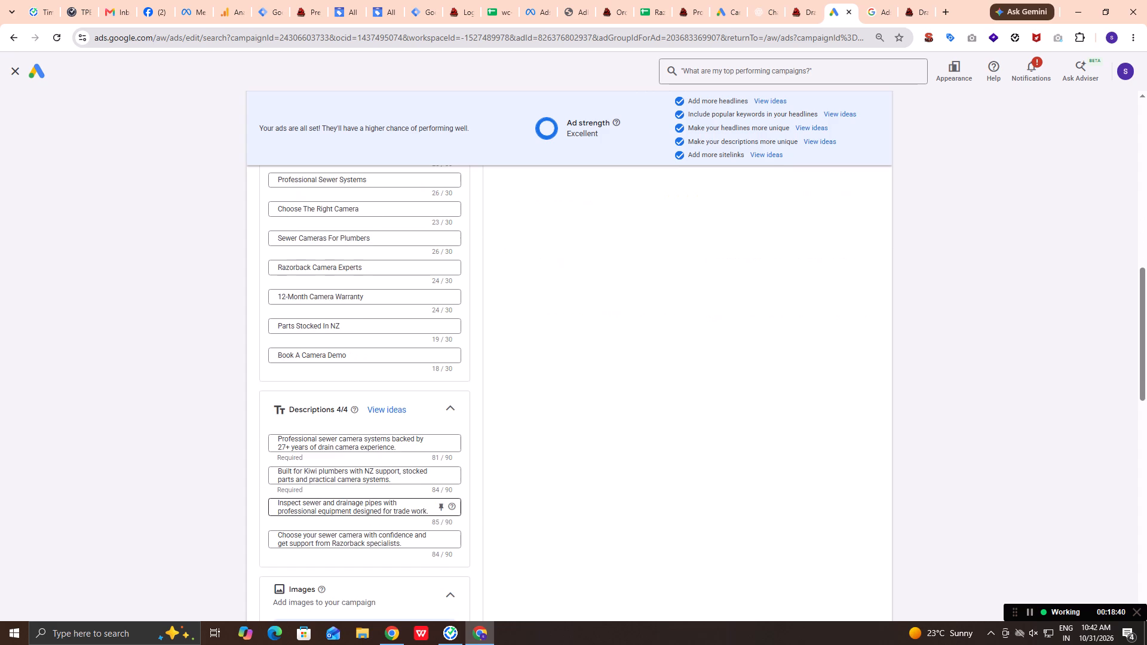
pyautogui.scroll(-14, 314, 512)
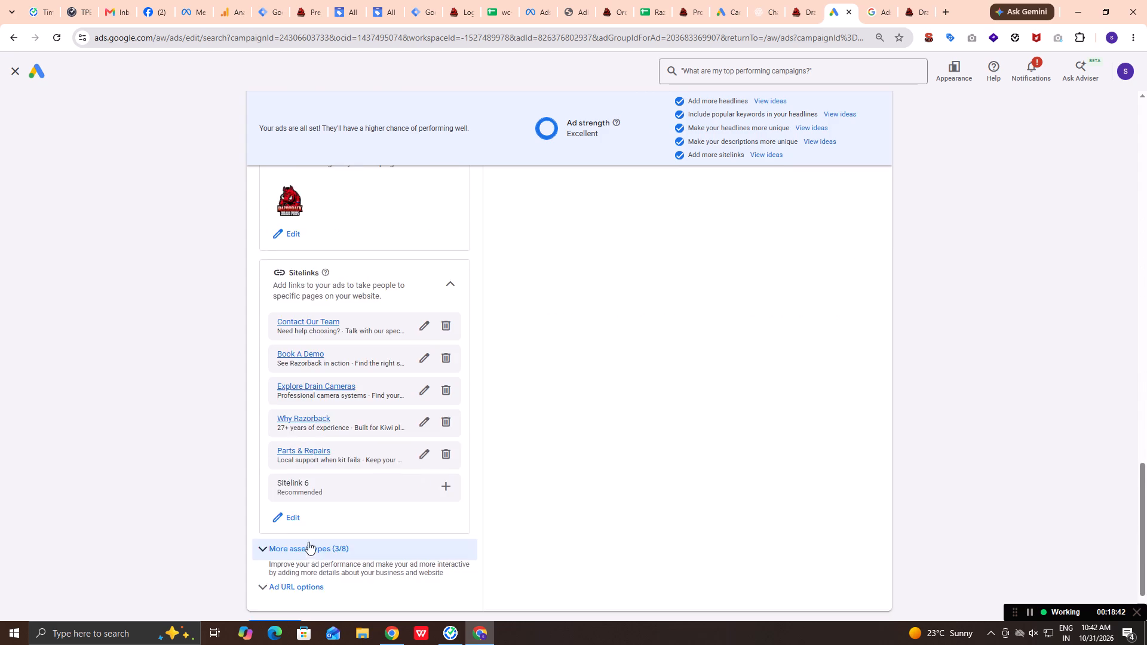
pyautogui.scroll(-2, 308, 542)
pyautogui.click(285, 567)
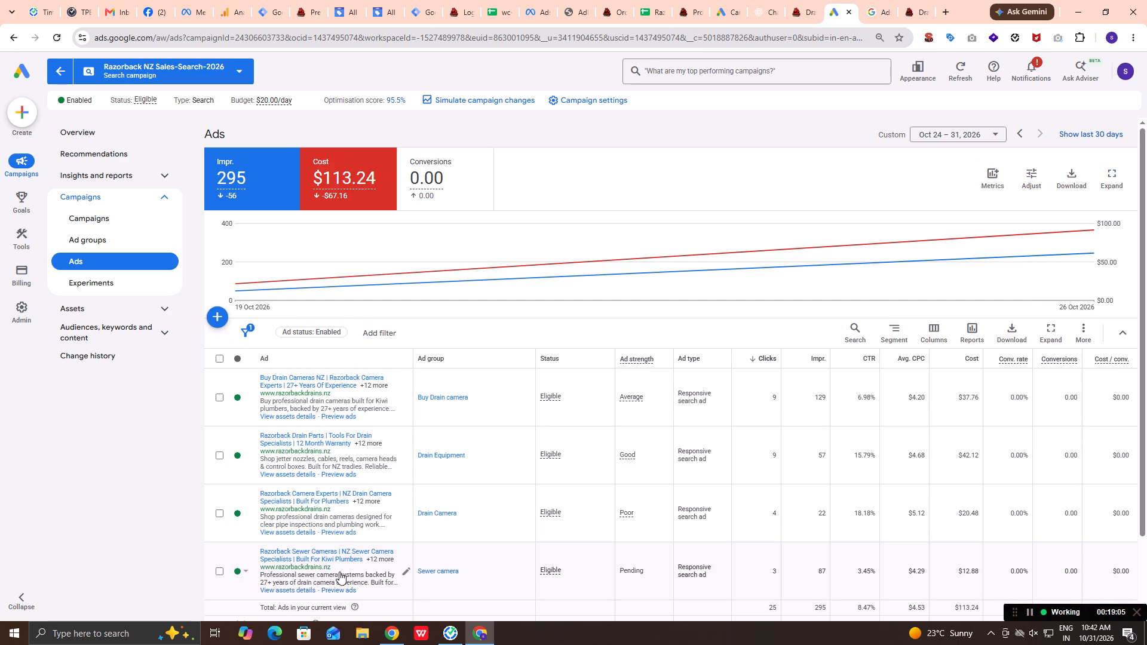
# Open the Drain Equipment ad for editing and check its headlines, descriptions and selected campaign images.
pyautogui.click(407, 454)
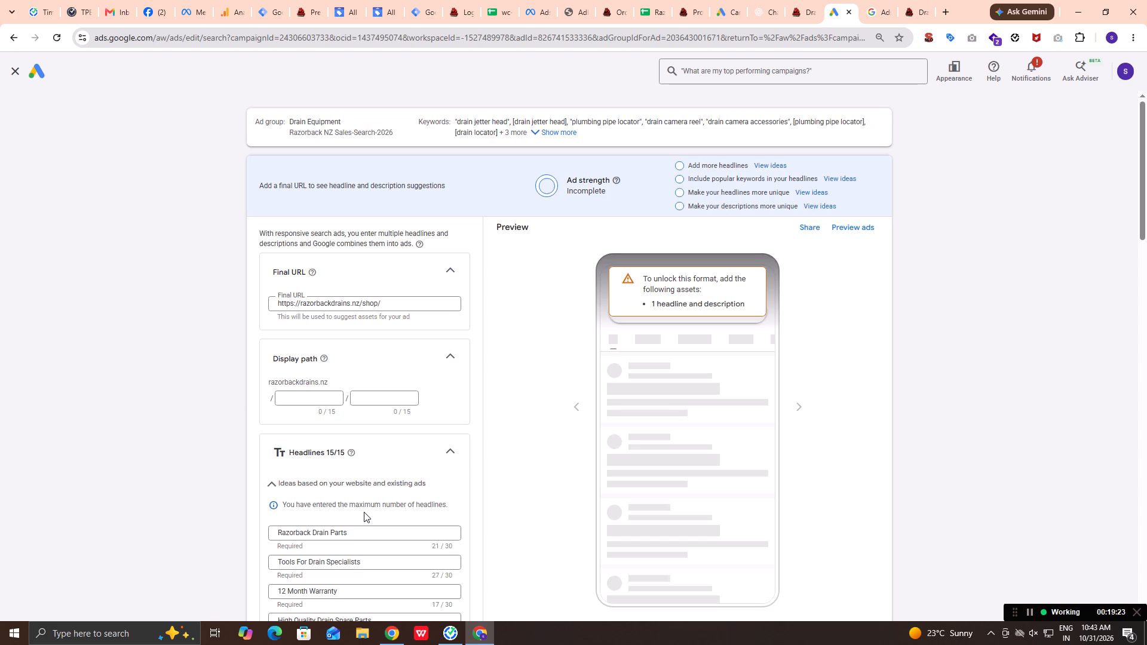
pyautogui.scroll(-1, 389, 454)
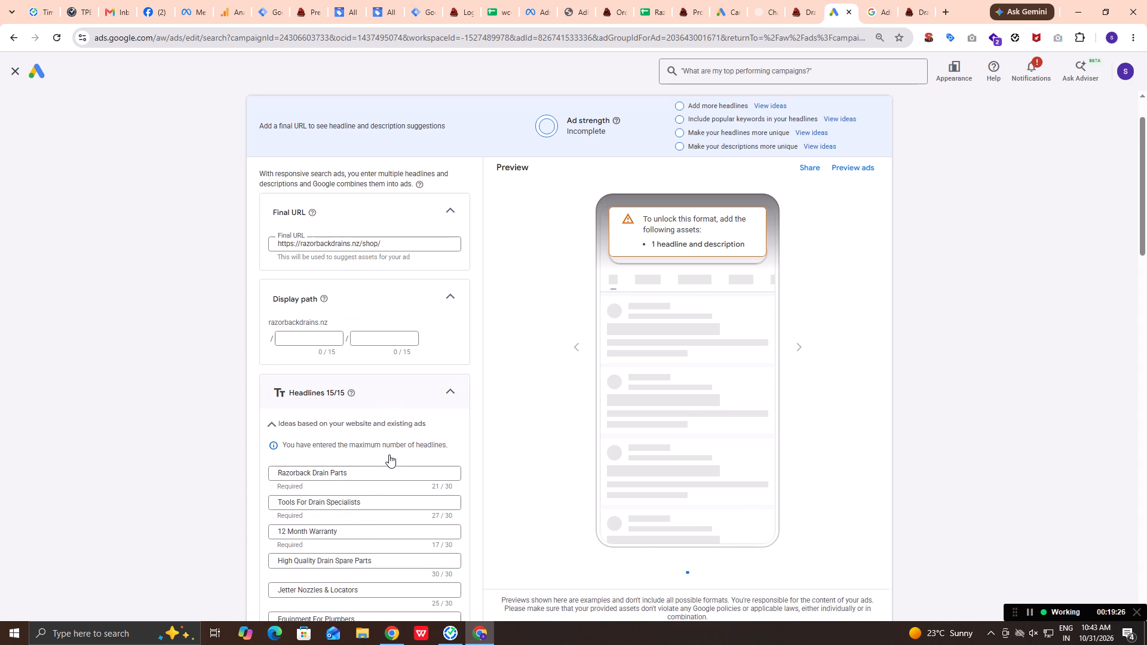
pyautogui.scroll(-1, 389, 454)
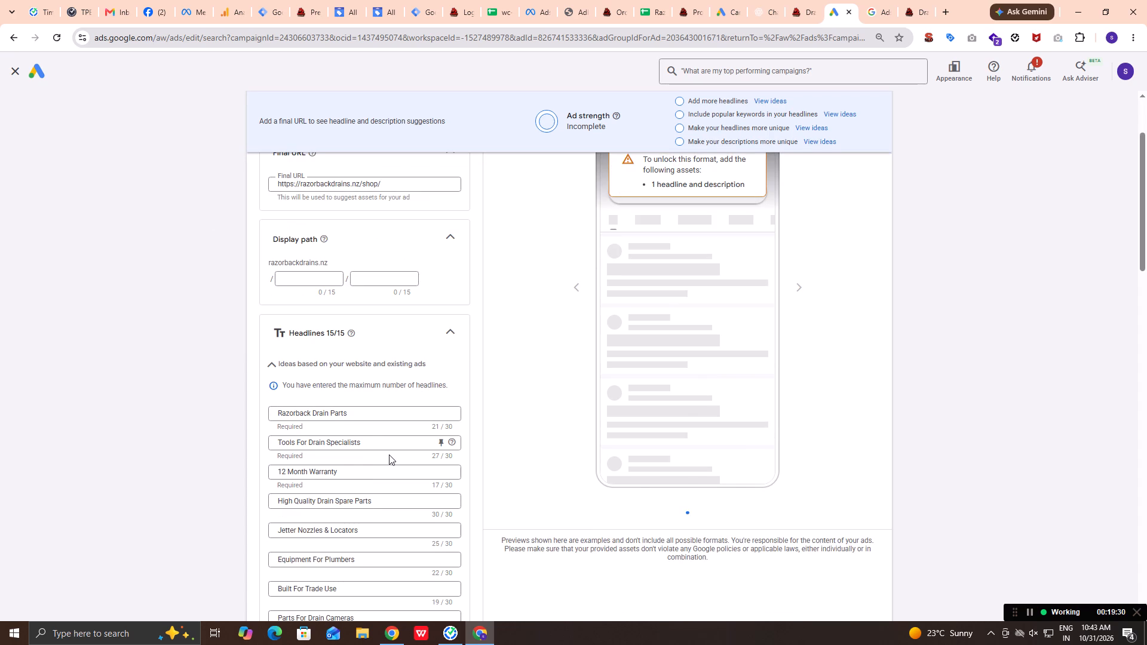
pyautogui.scroll(-5, 330, 459)
pyautogui.scroll(1, 330, 459)
pyautogui.scroll(-4, 330, 459)
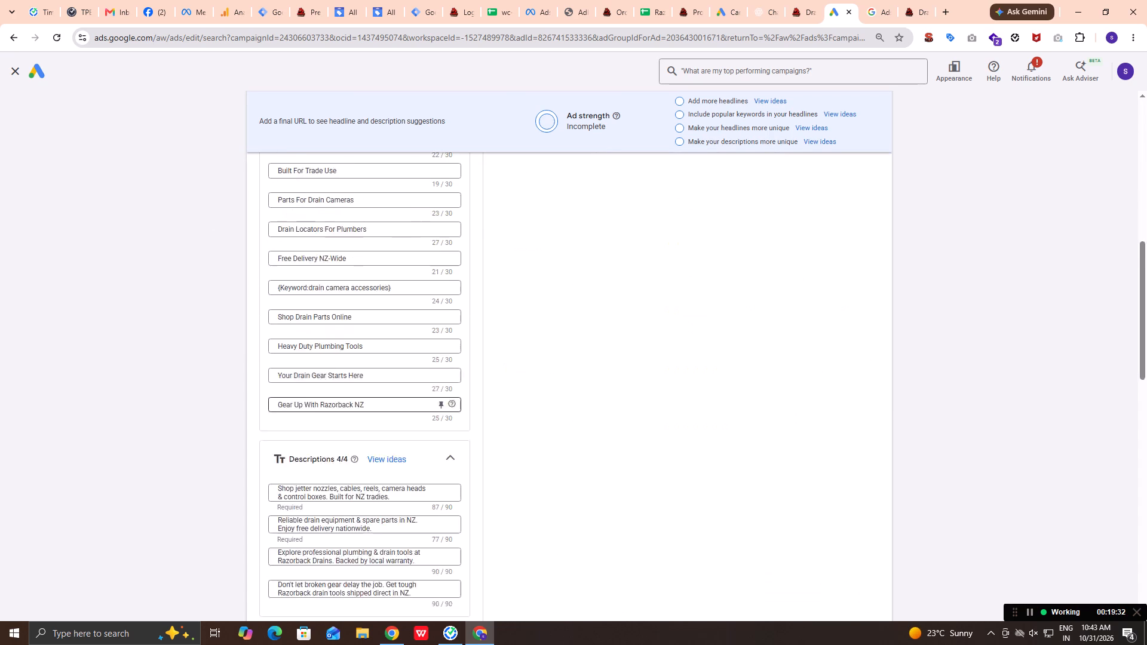
pyautogui.scroll(-4, 330, 459)
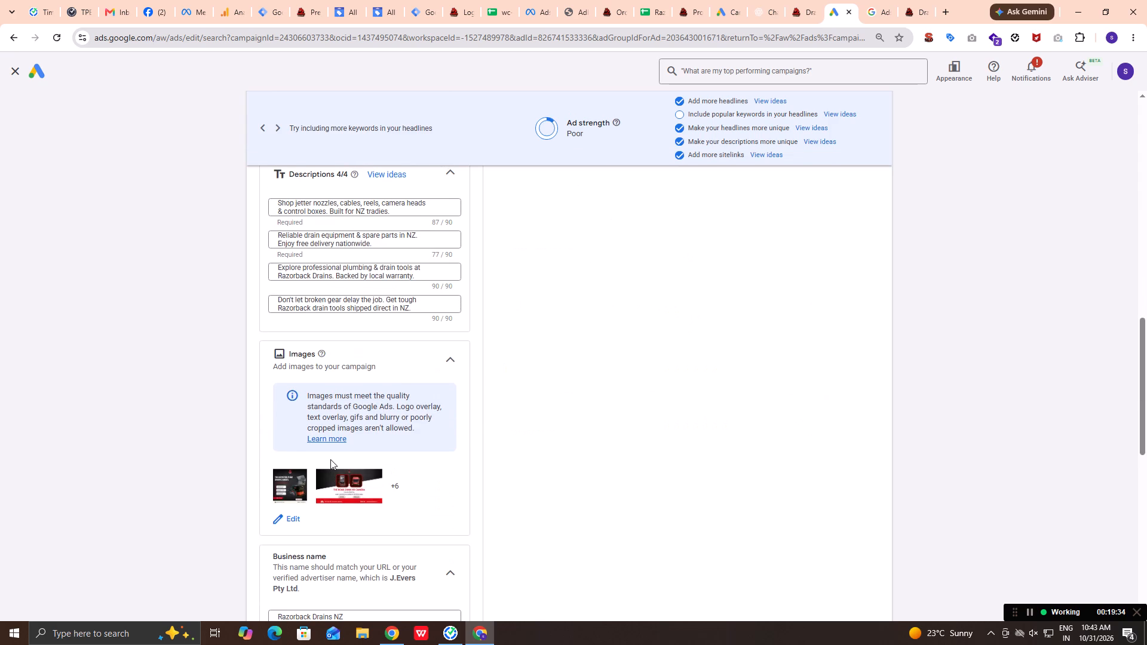
pyautogui.scroll(-1, 330, 459)
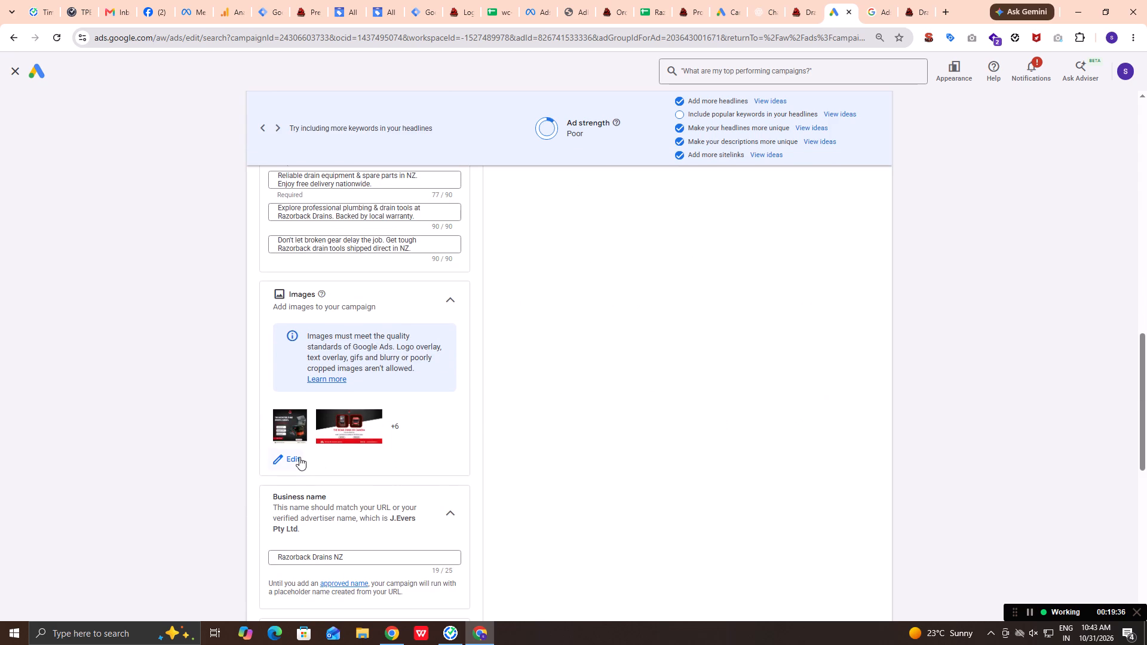
pyautogui.click(299, 457)
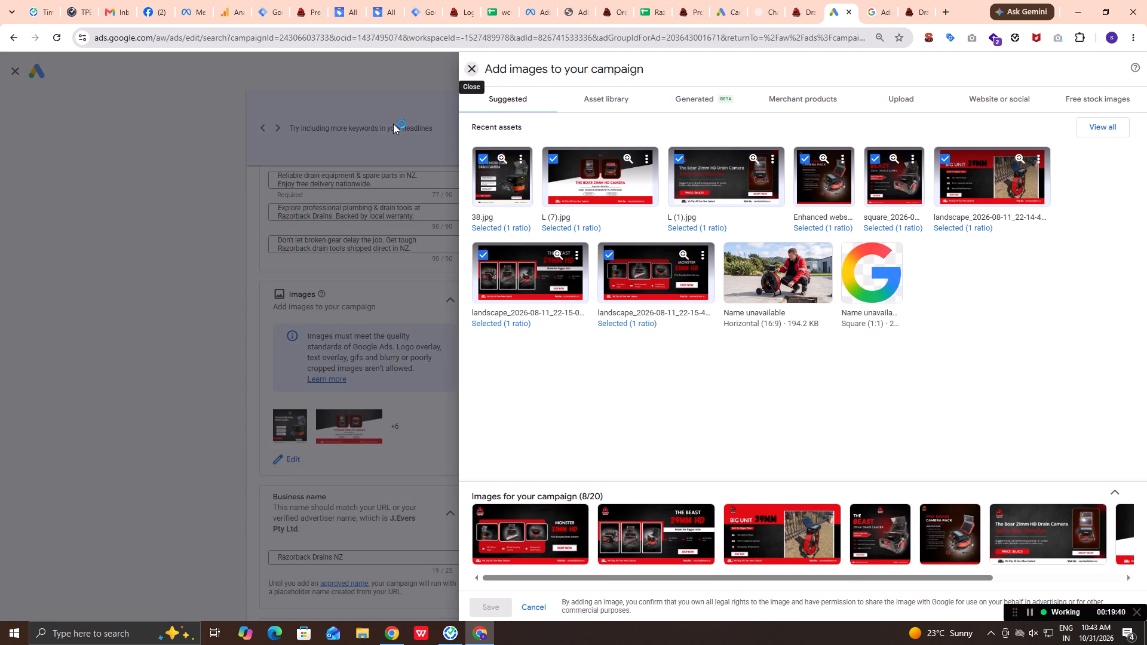
pyautogui.click(477, 73)
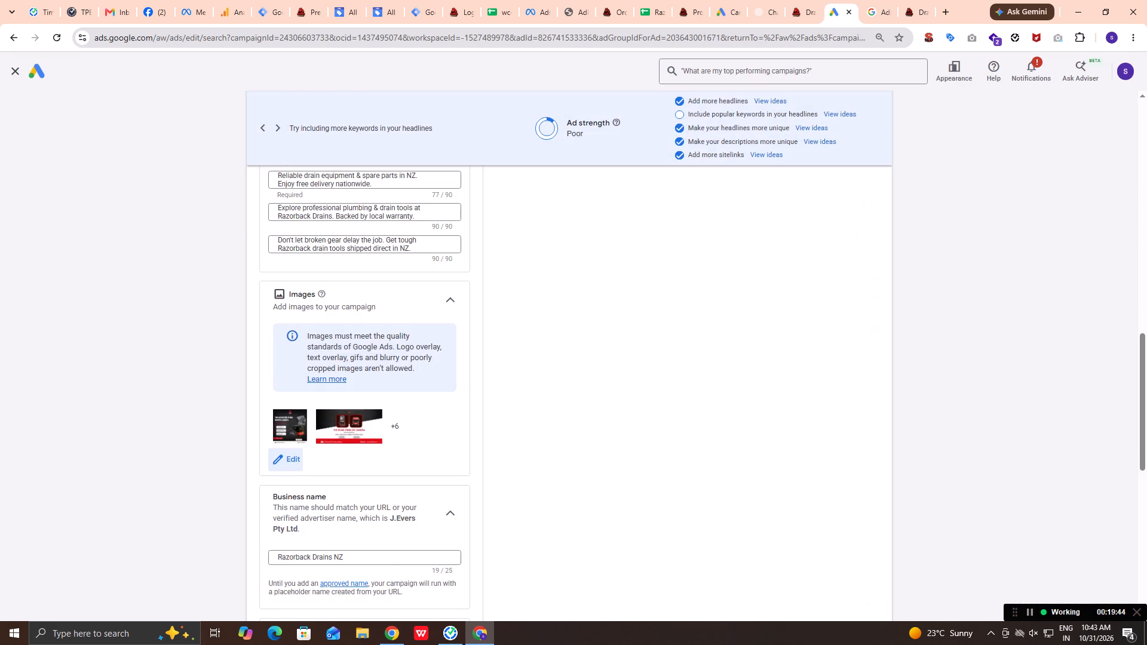
pyautogui.scroll(9, 392, 593)
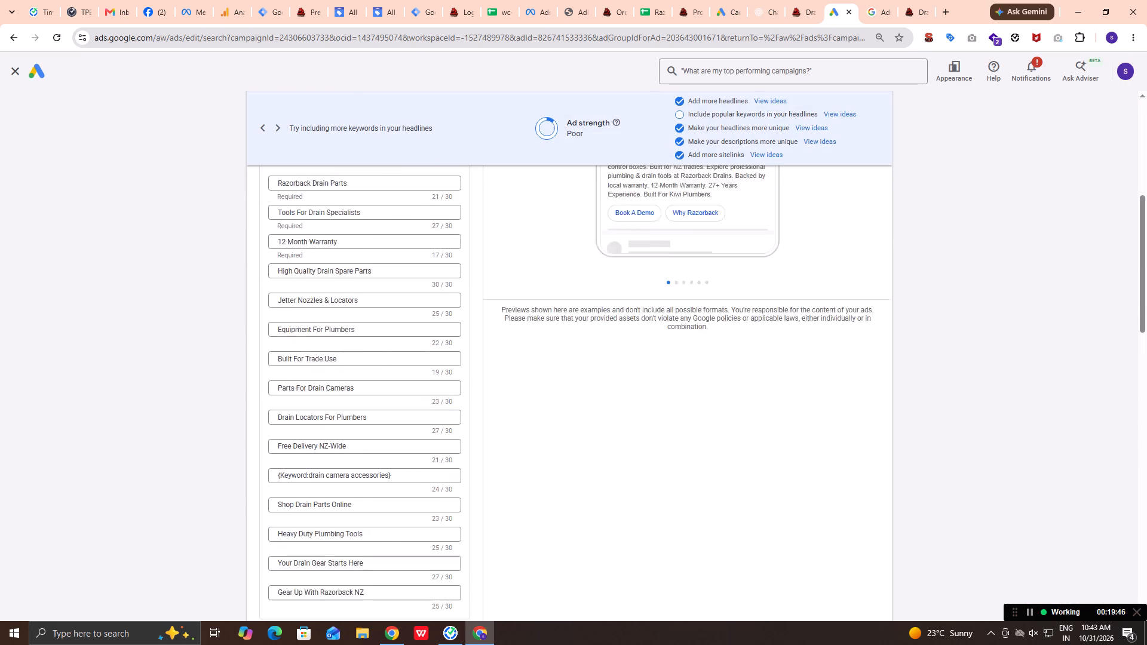
pyautogui.scroll(7, 392, 593)
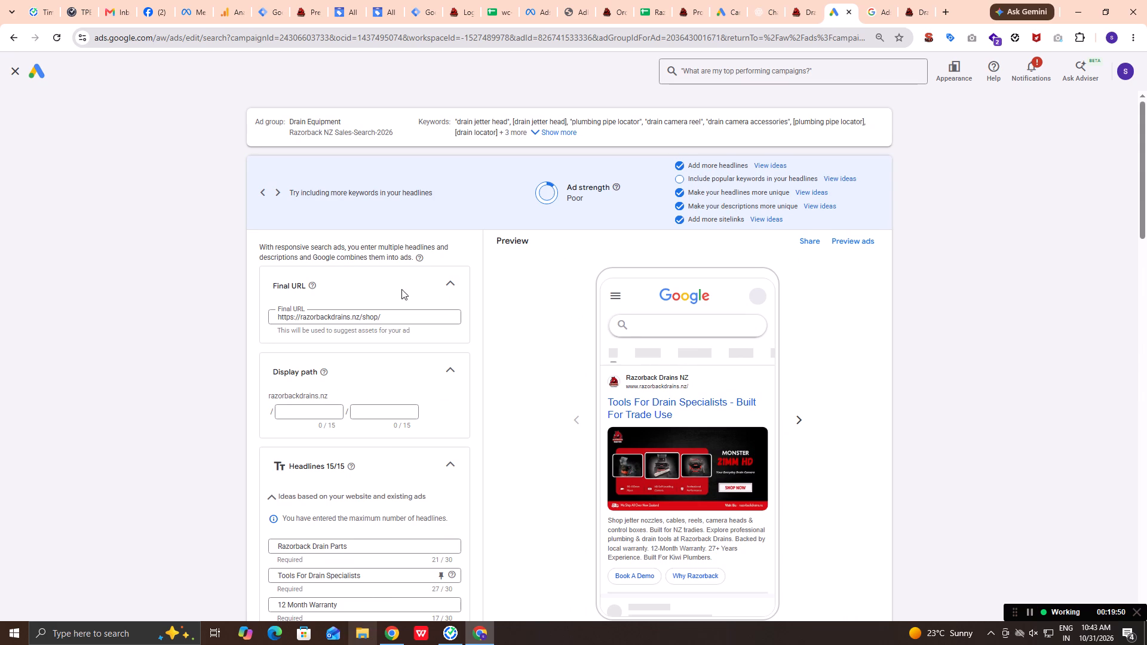
pyautogui.click(366, 311)
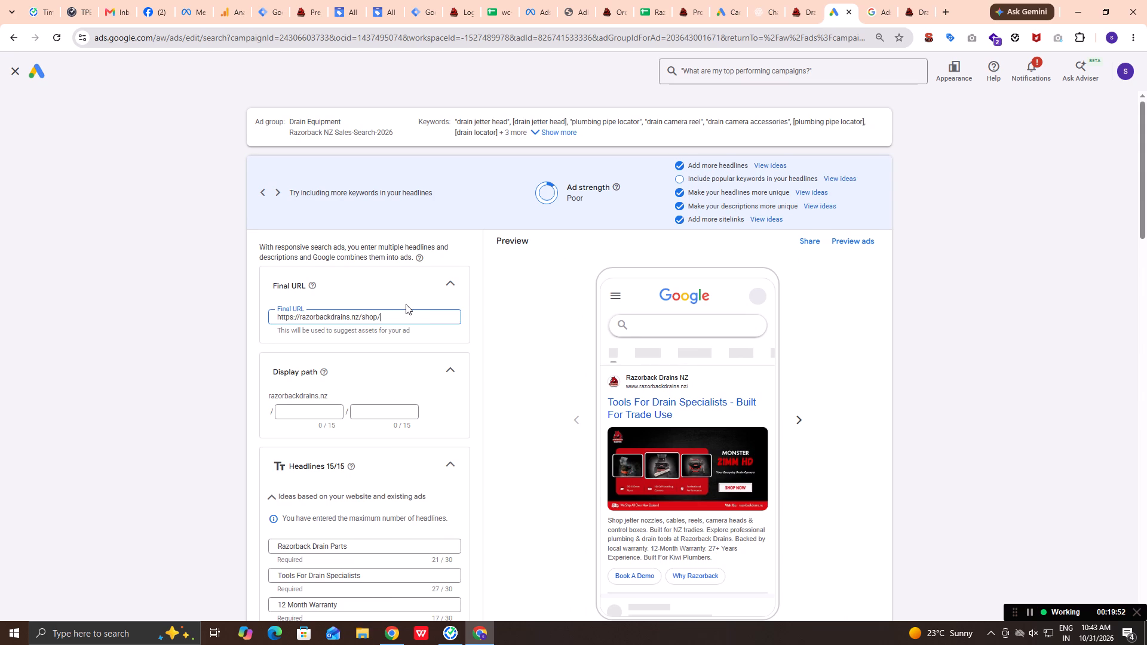
pyautogui.tripleClick(407, 309)
pyautogui.hotkey('ctrl', 'a')
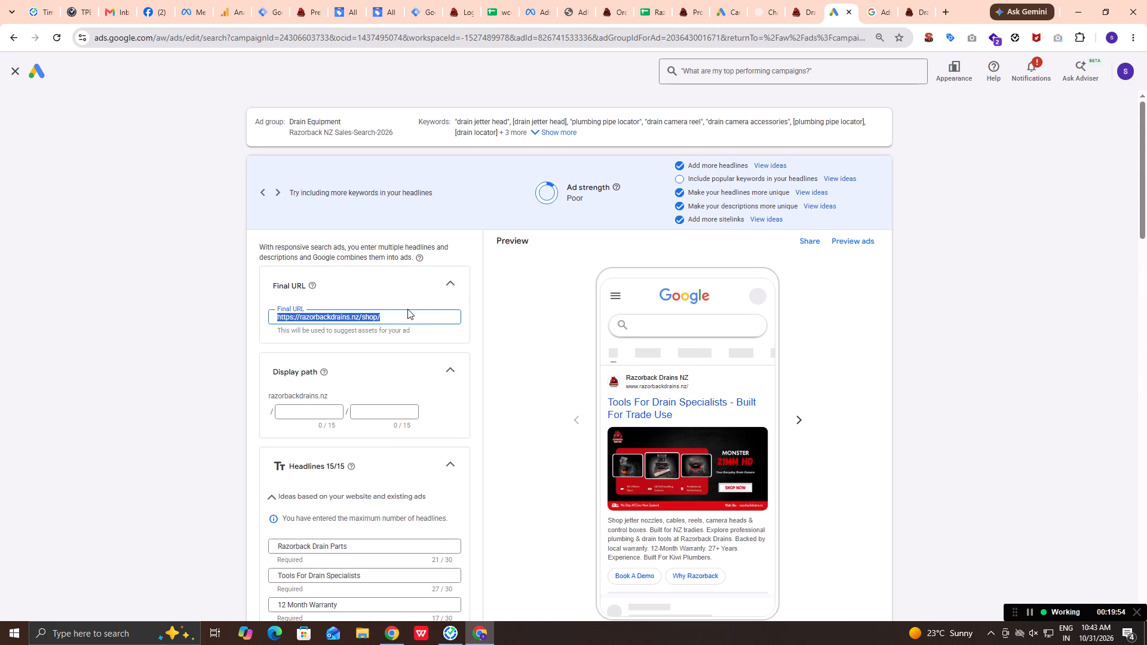
pyautogui.hotkey('ctrl', 'c')
pyautogui.hotkey('ctrl', 't')
pyautogui.hotkey('ctrl', 'v')
pyautogui.press('Return')
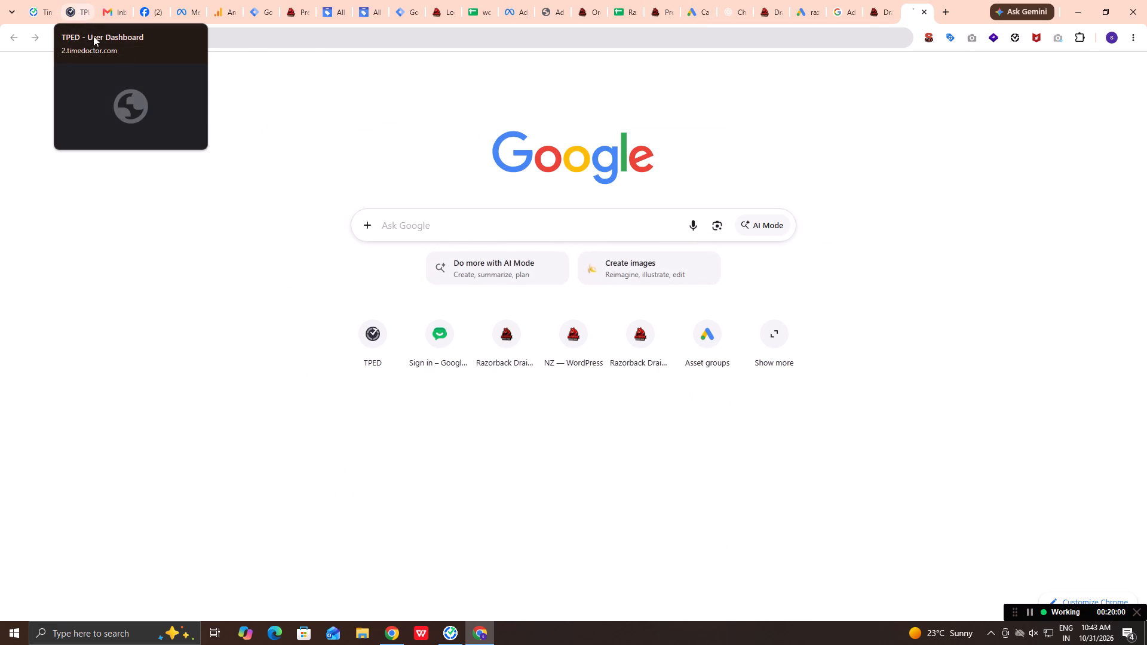
pyautogui.click(254, 41)
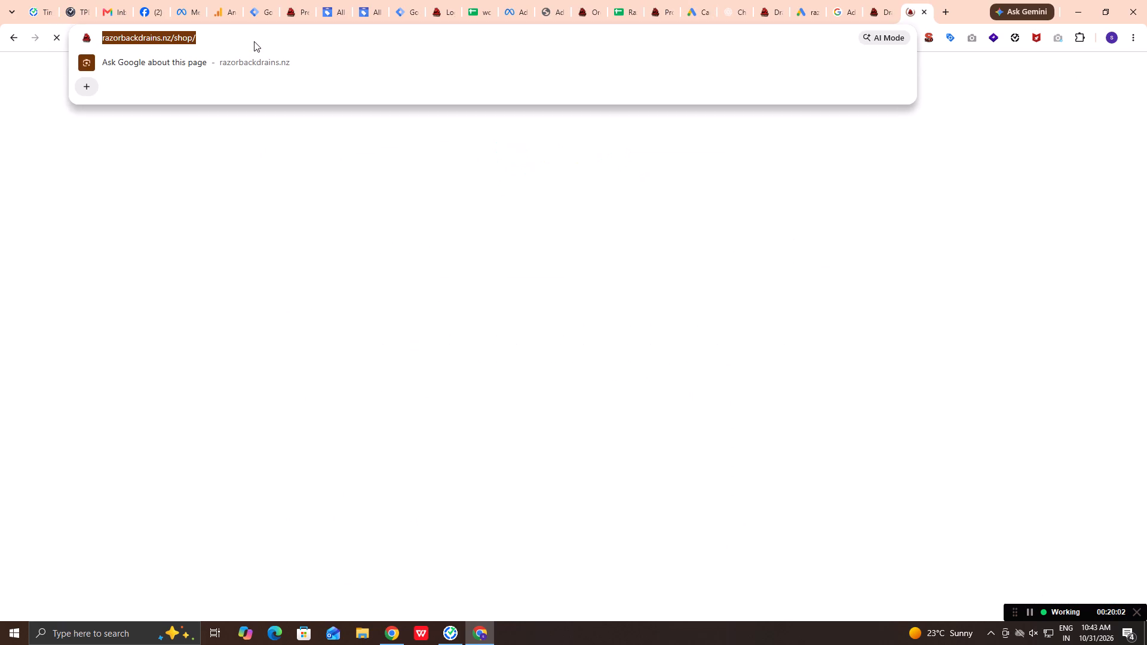
pyautogui.click(254, 41)
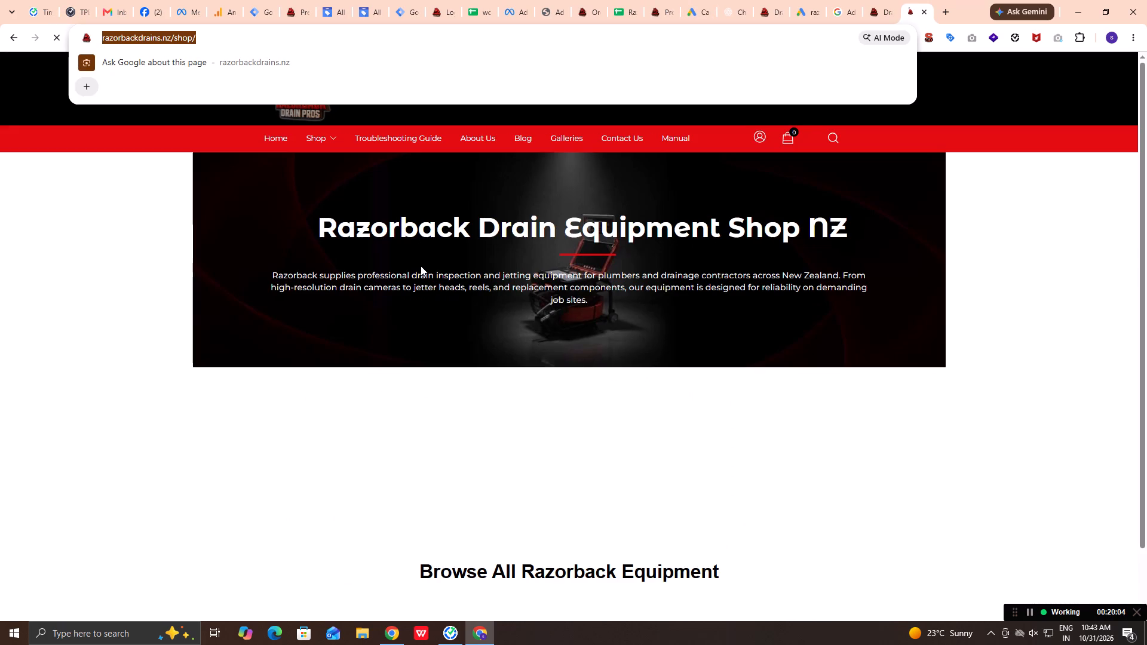
# Examine the products listed under Browse All Razorback Equipment on the shop page.
pyautogui.scroll(-1, 421, 266)
pyautogui.scroll(1, 421, 266)
pyautogui.scroll(-13, 421, 266)
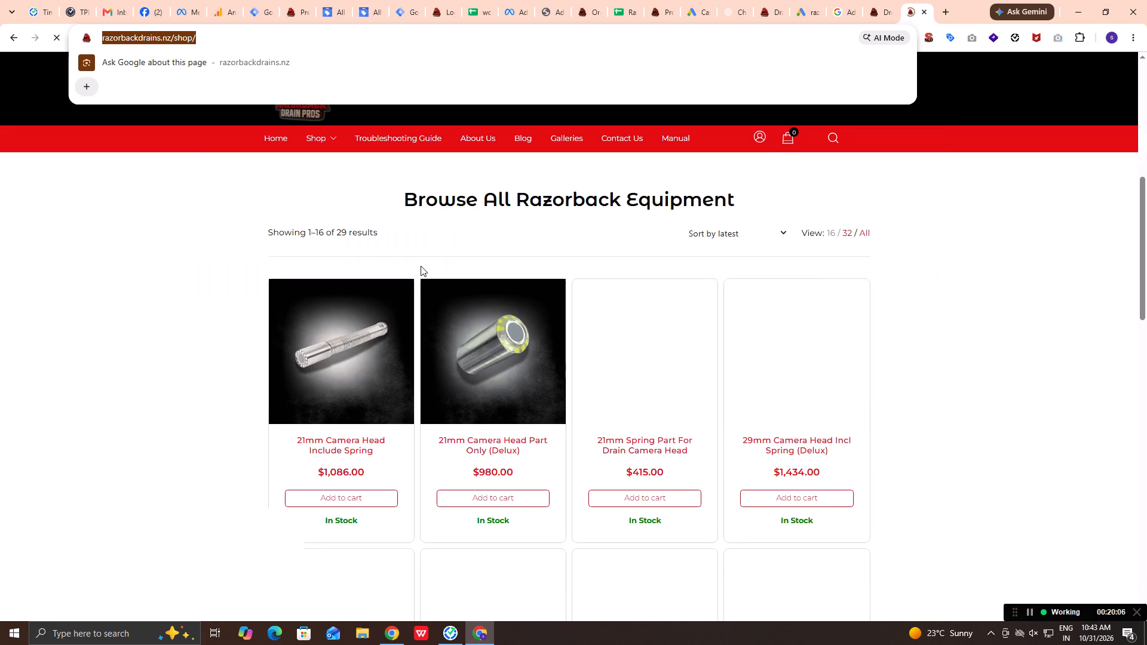
pyautogui.scroll(-18, 421, 266)
pyautogui.scroll(1, 421, 266)
pyautogui.scroll(-1, 421, 266)
# Return to the Drain Equipment ad in Google Ads and review its headlines, descriptions and images section.
pyautogui.click(700, 0)
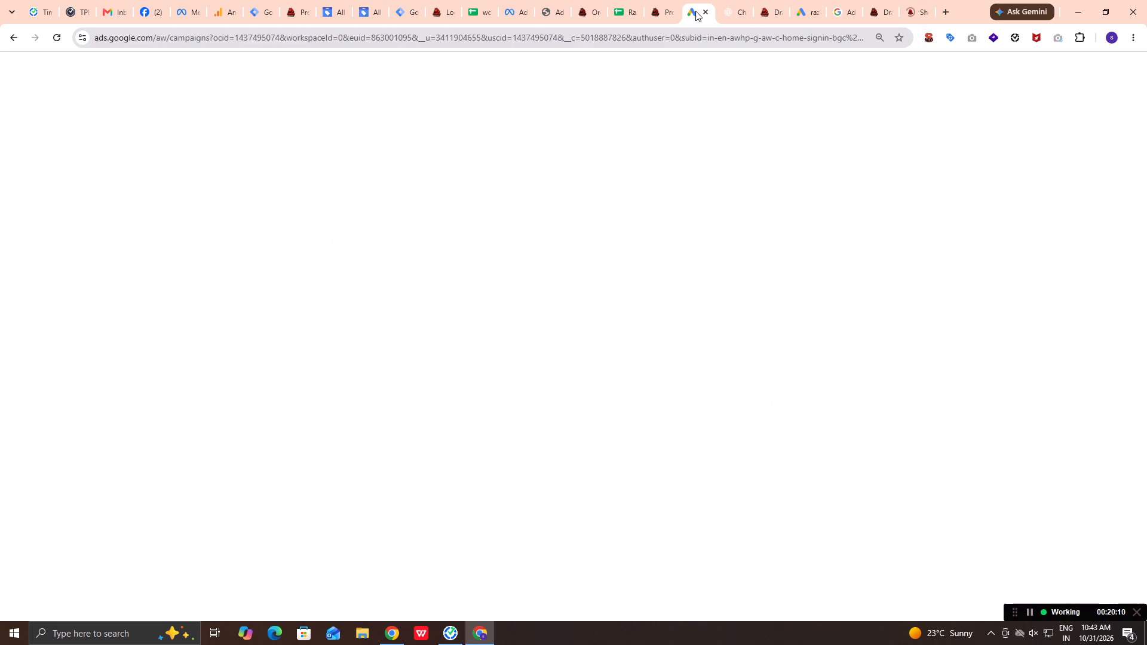
pyautogui.click(808, 0)
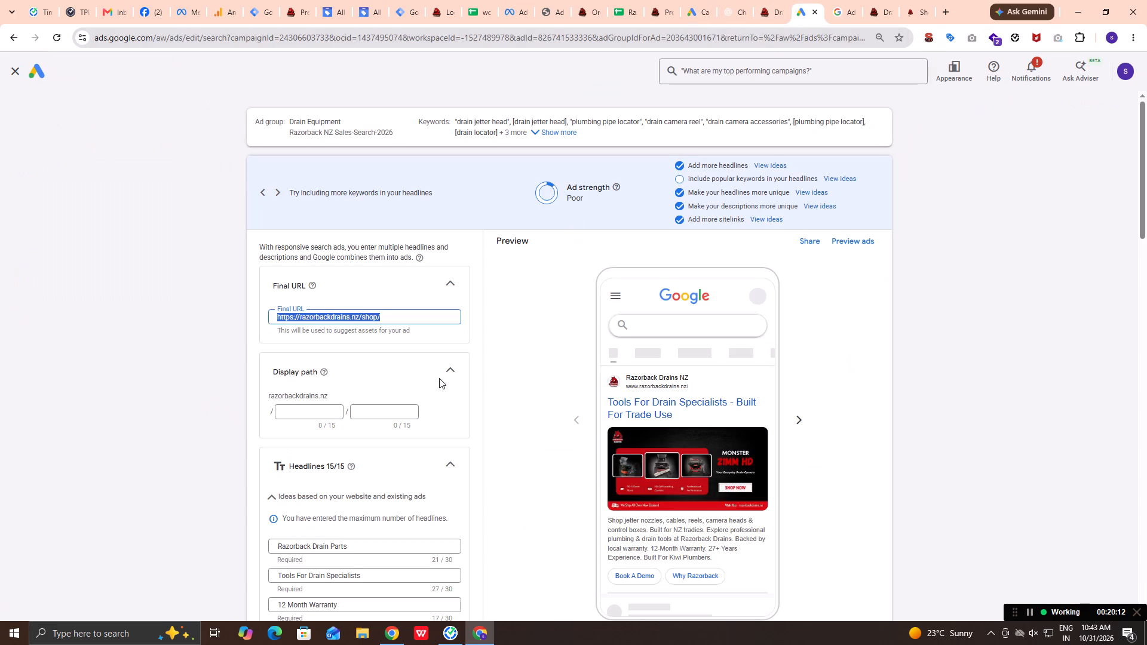
pyautogui.scroll(-3, 340, 429)
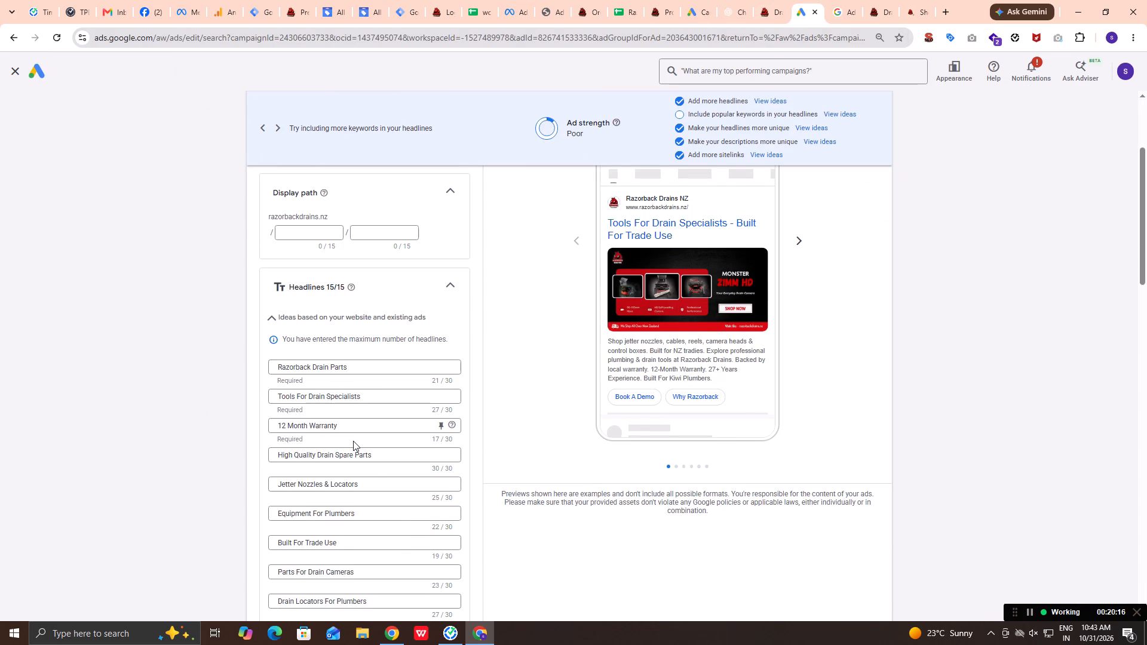
pyautogui.scroll(-1, 353, 441)
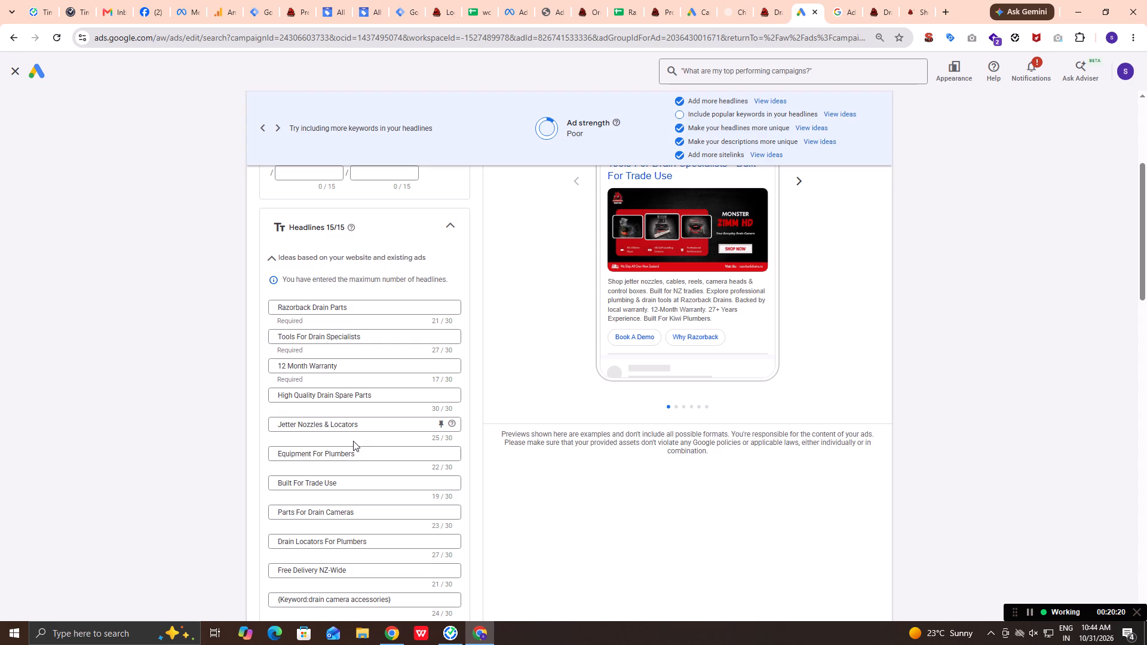
pyautogui.scroll(-1, 353, 441)
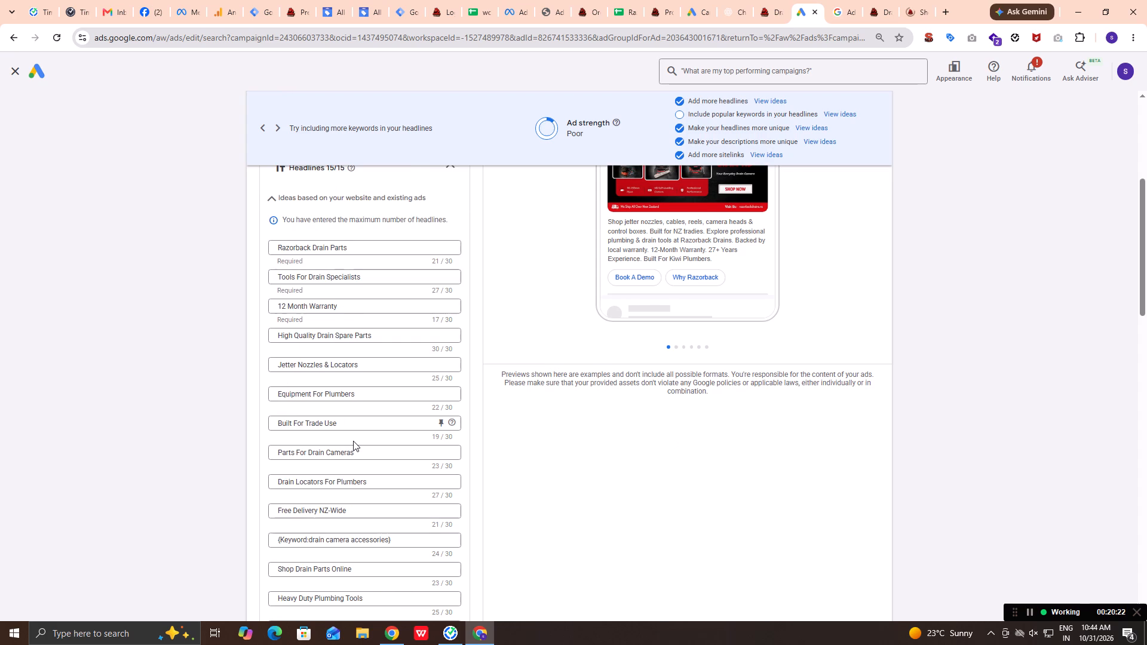
pyautogui.scroll(-1, 353, 441)
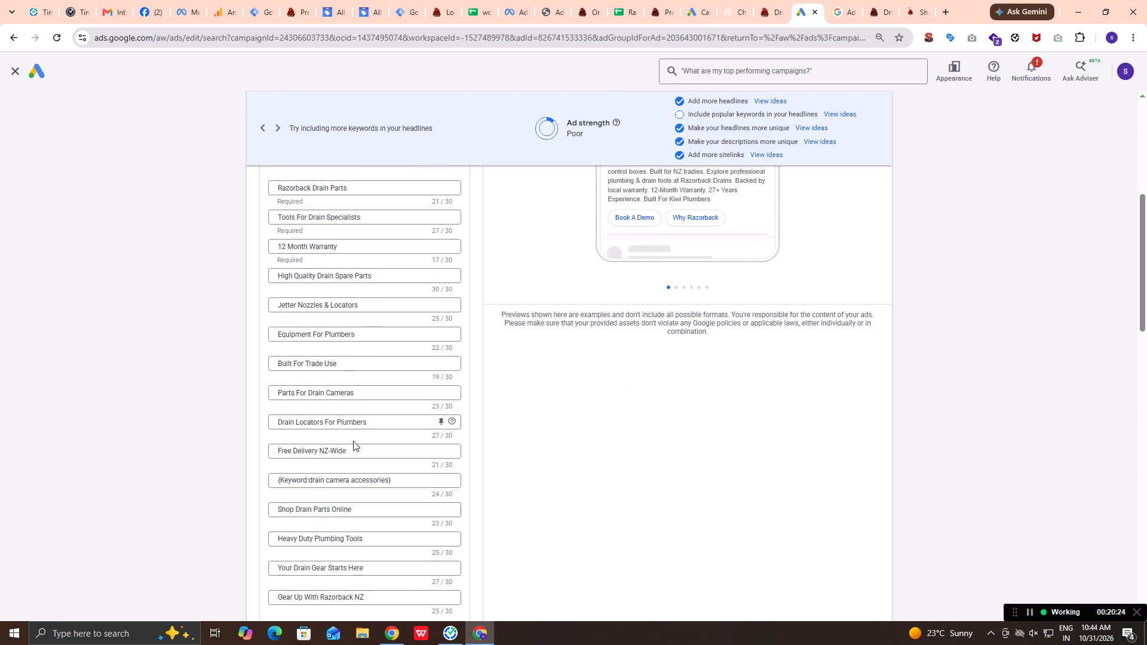
pyautogui.scroll(-1, 353, 441)
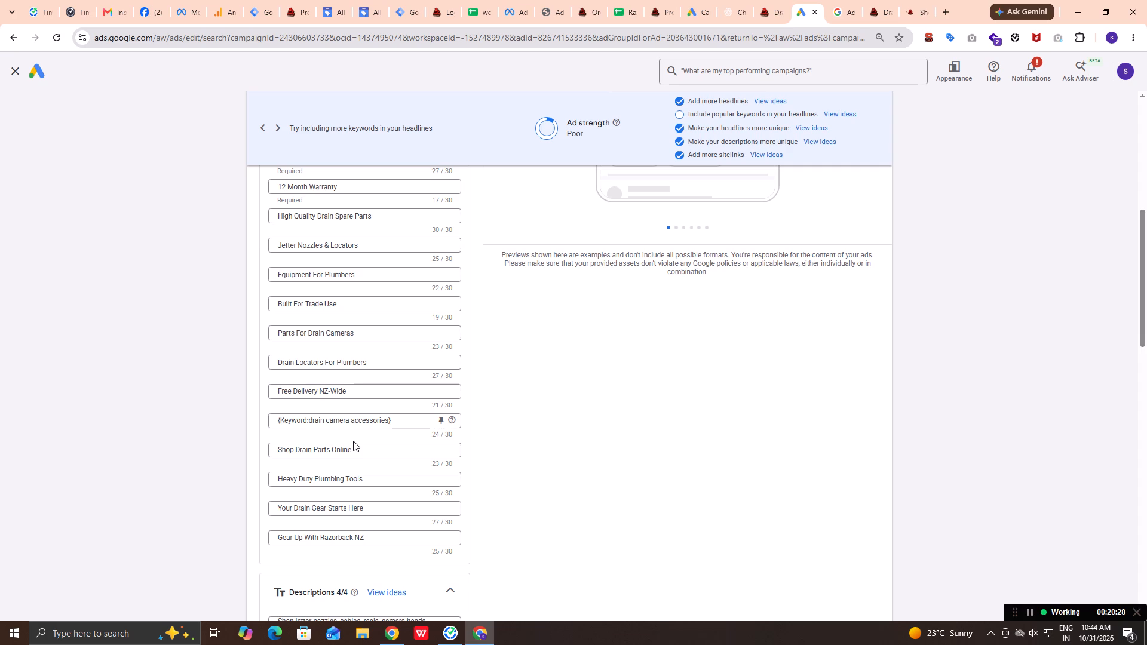
pyautogui.scroll(-1, 353, 441)
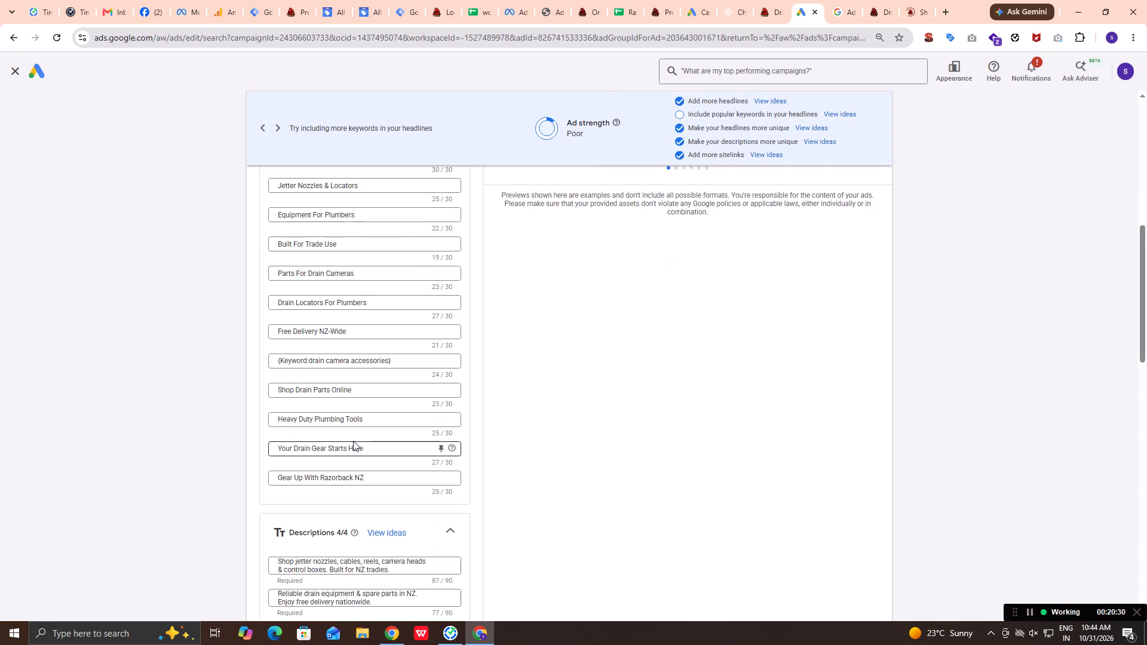
pyautogui.scroll(-1, 353, 441)
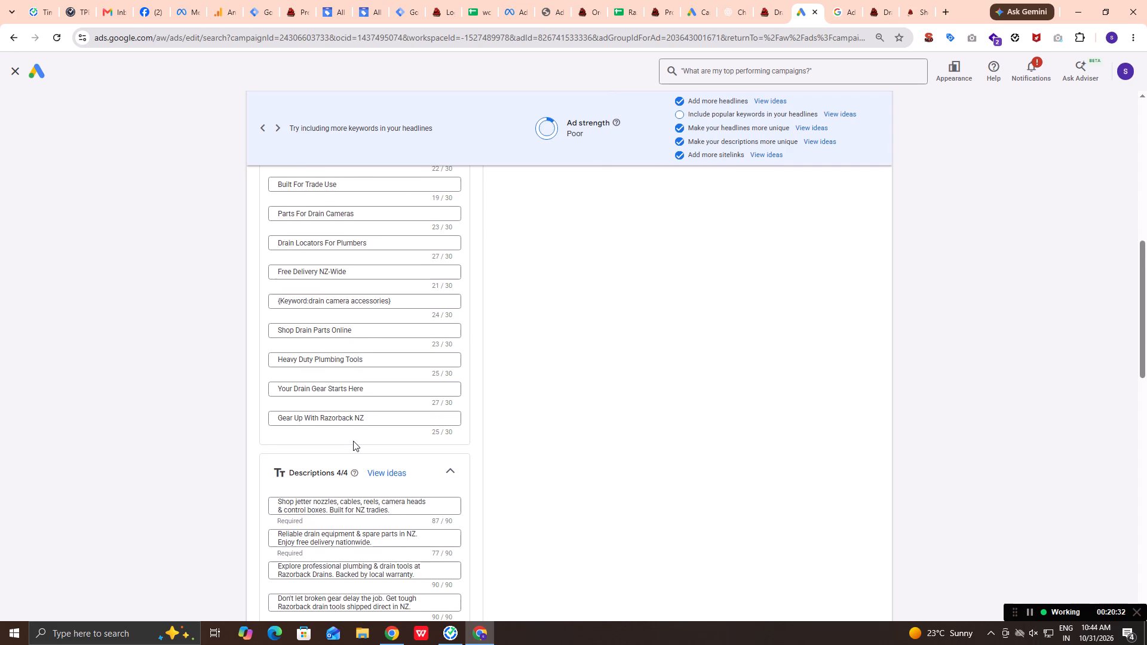
pyautogui.scroll(-2, 353, 441)
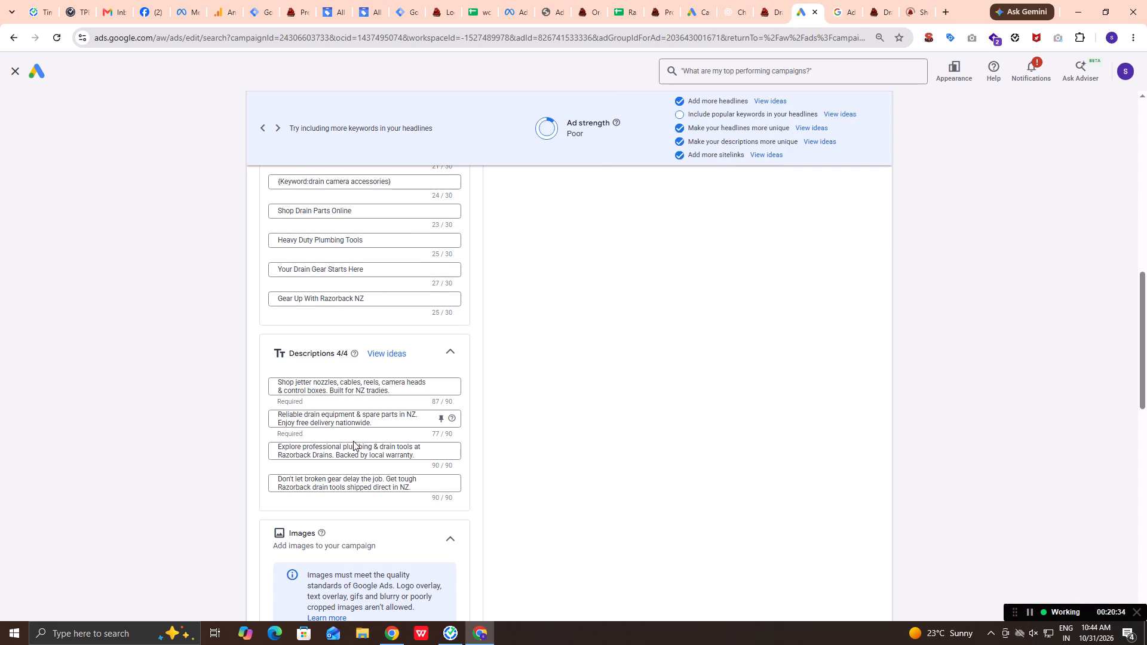
pyautogui.scroll(-2, 353, 441)
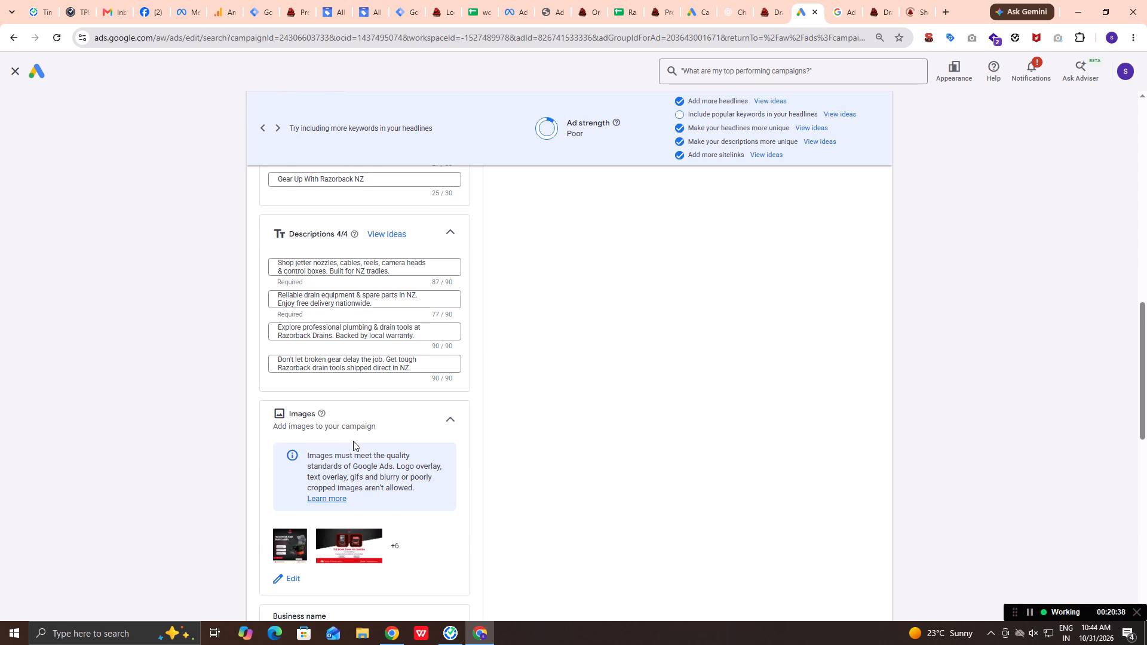
pyautogui.scroll(-1, 353, 441)
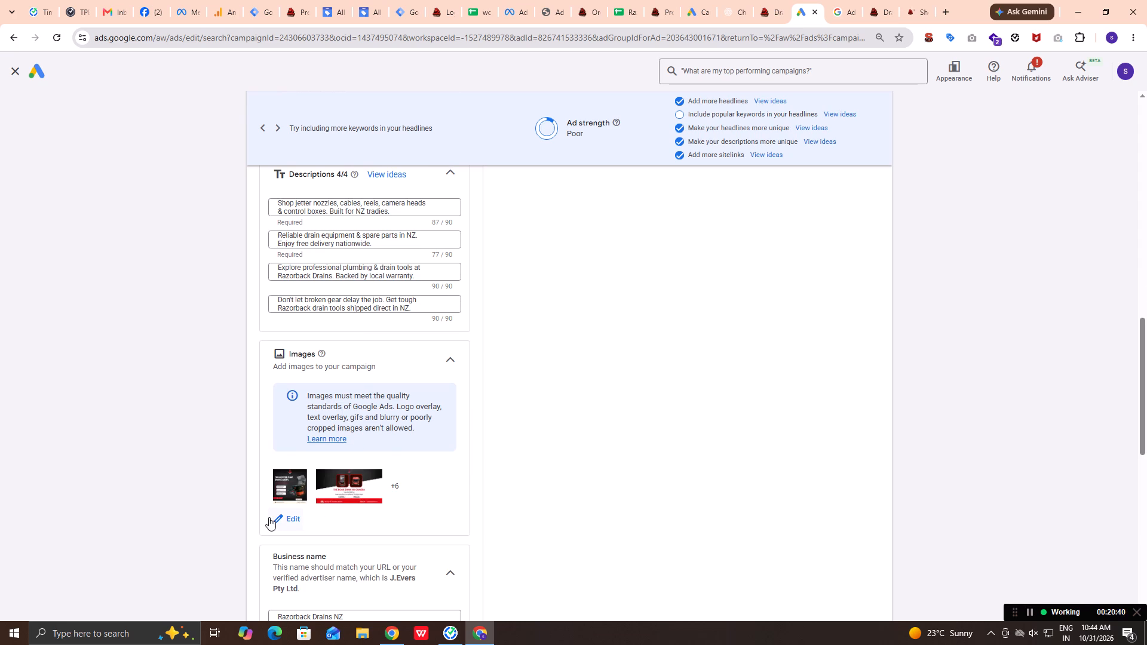
# Open the Drain Equipment ad's campaign images for editing and browse the asset library for suitable drain equipment images.
pyautogui.click(275, 515)
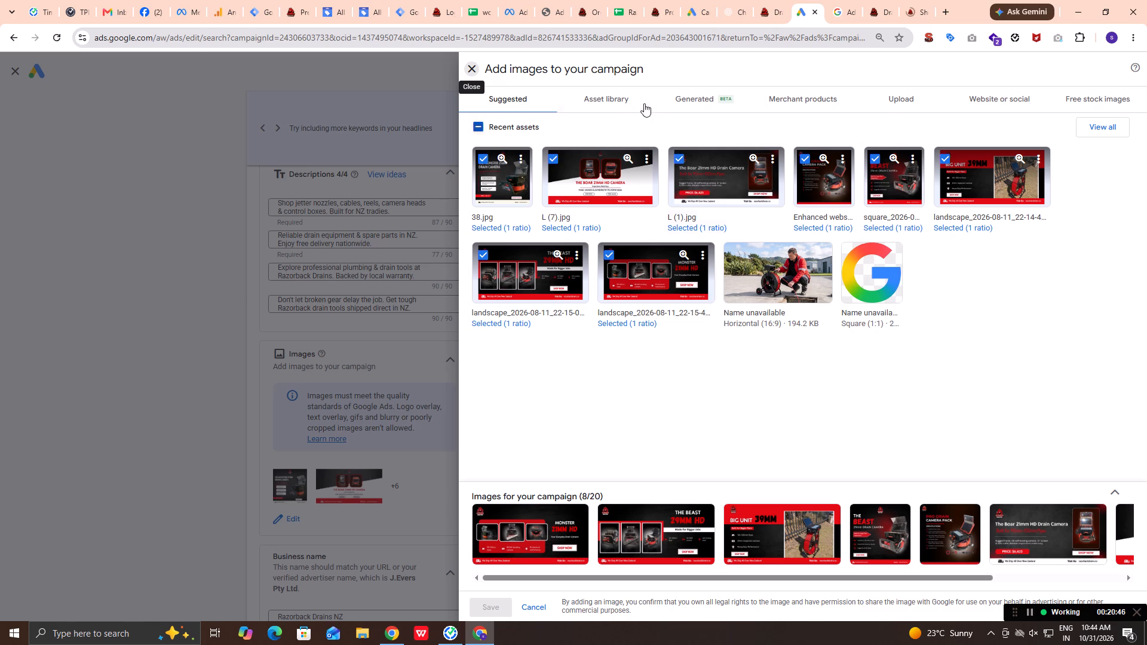
pyautogui.click(612, 102)
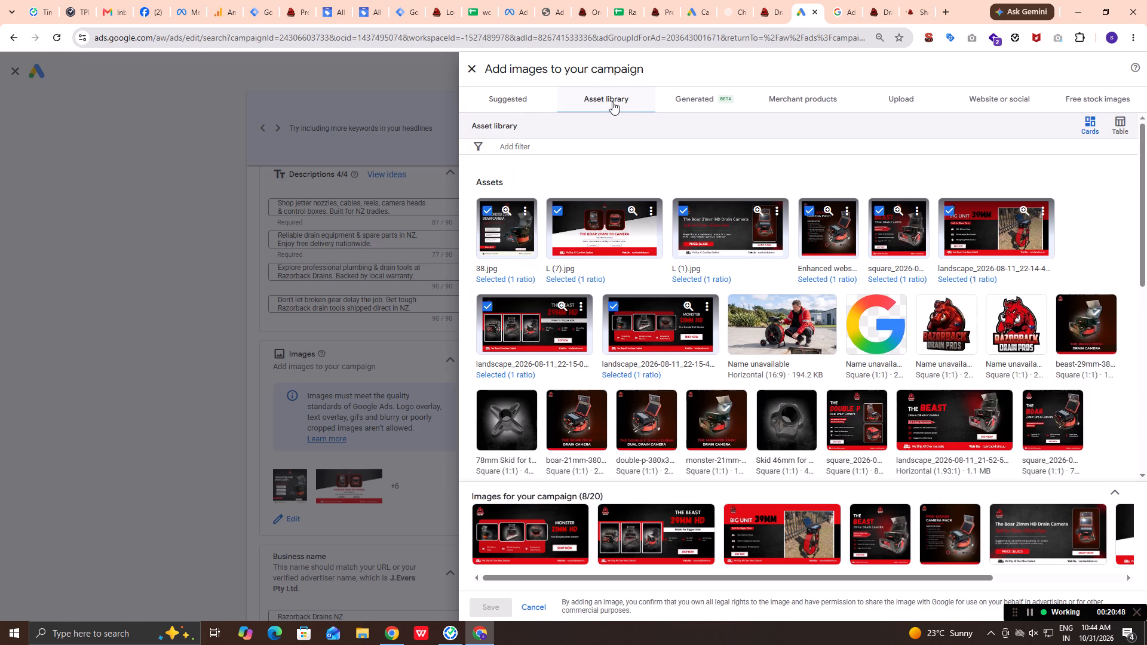
pyautogui.scroll(-2, 961, 435)
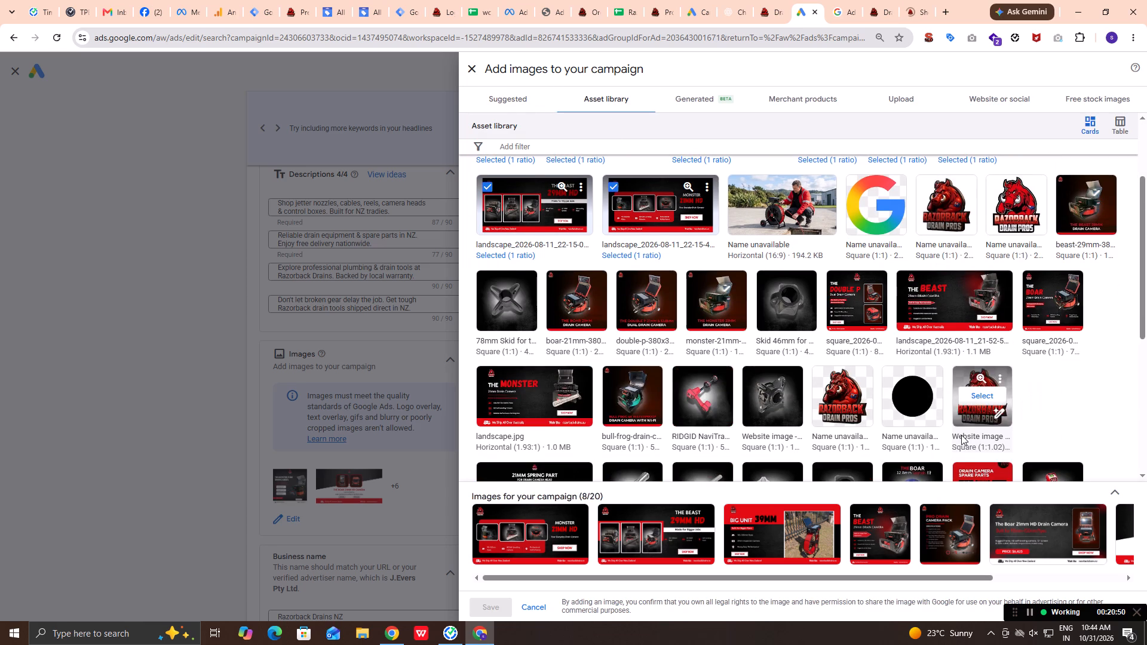
pyautogui.scroll(-4, 961, 435)
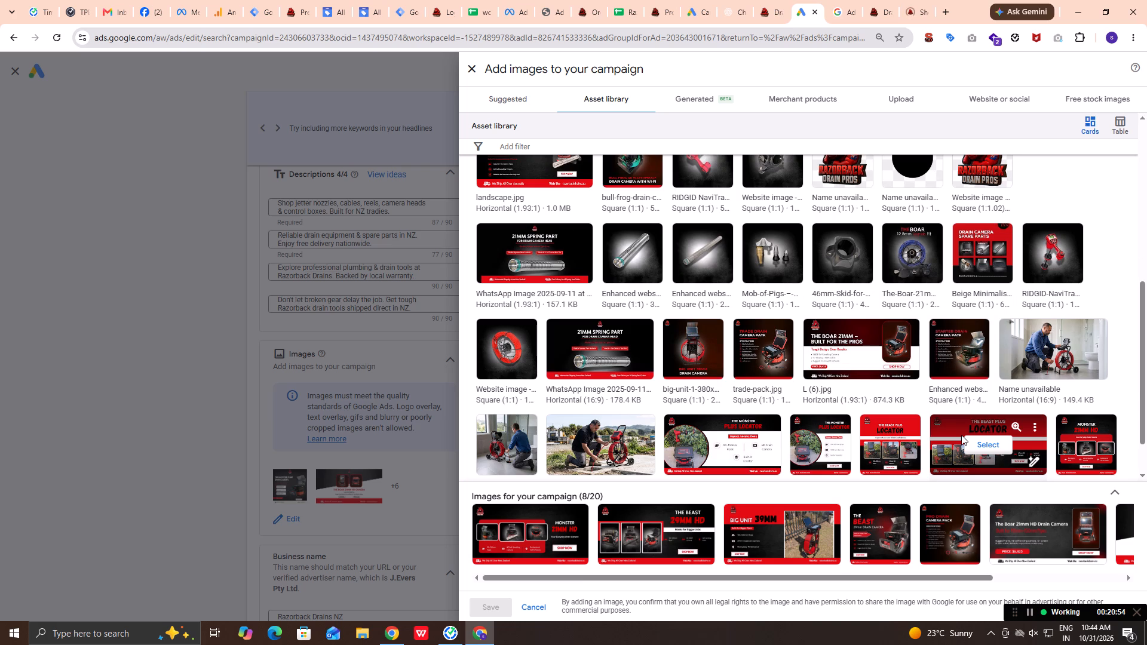
pyautogui.scroll(-2, 961, 435)
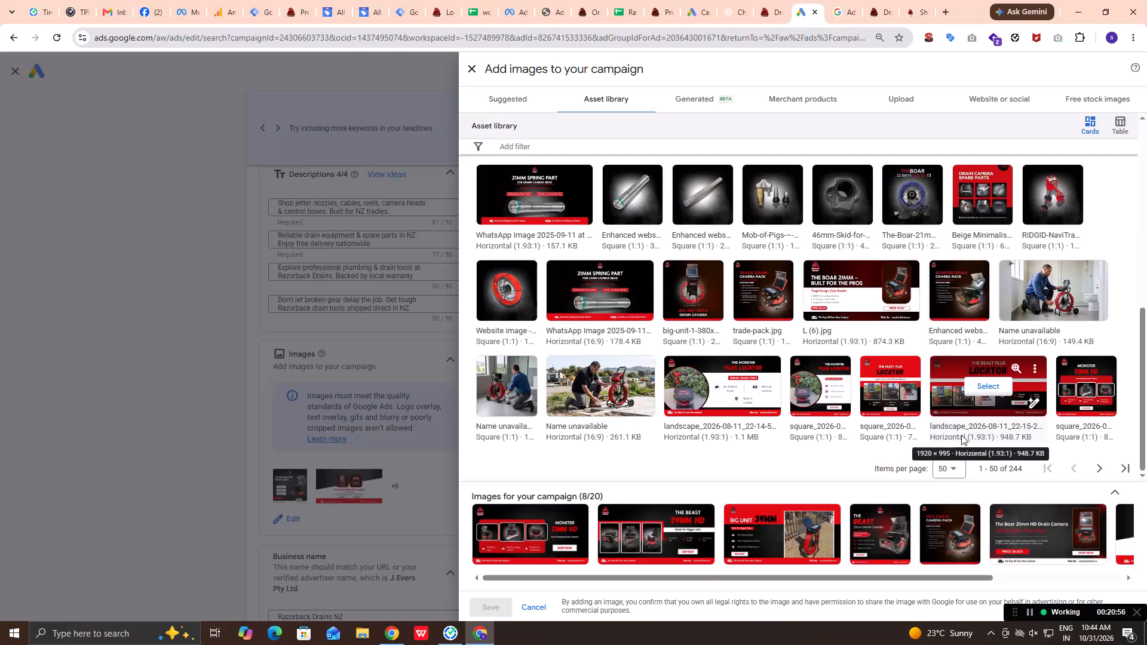
pyautogui.scroll(-1, 961, 435)
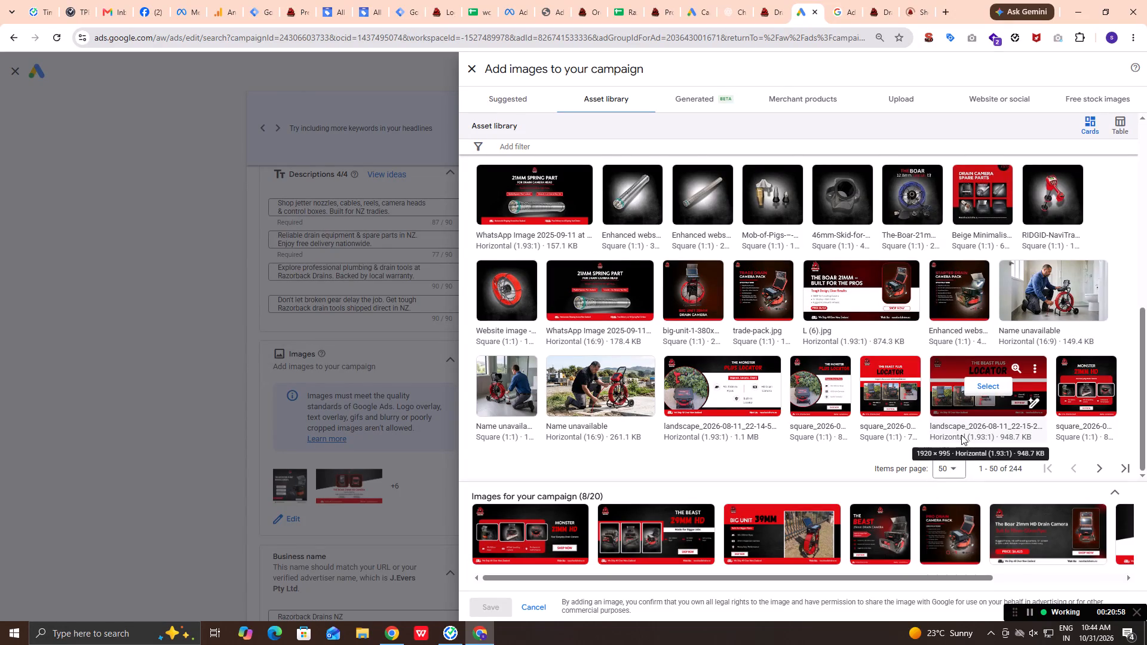
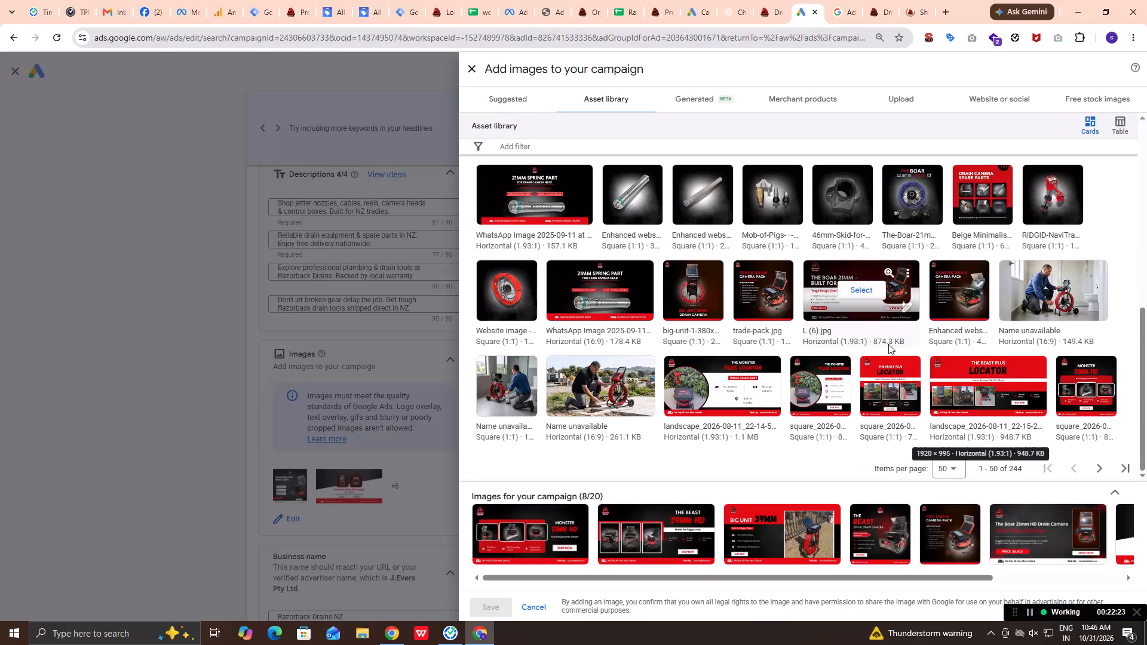
# Check the remaining asset library images and close the campaign image selection without adding any.
pyautogui.scroll(-5, 1042, 373)
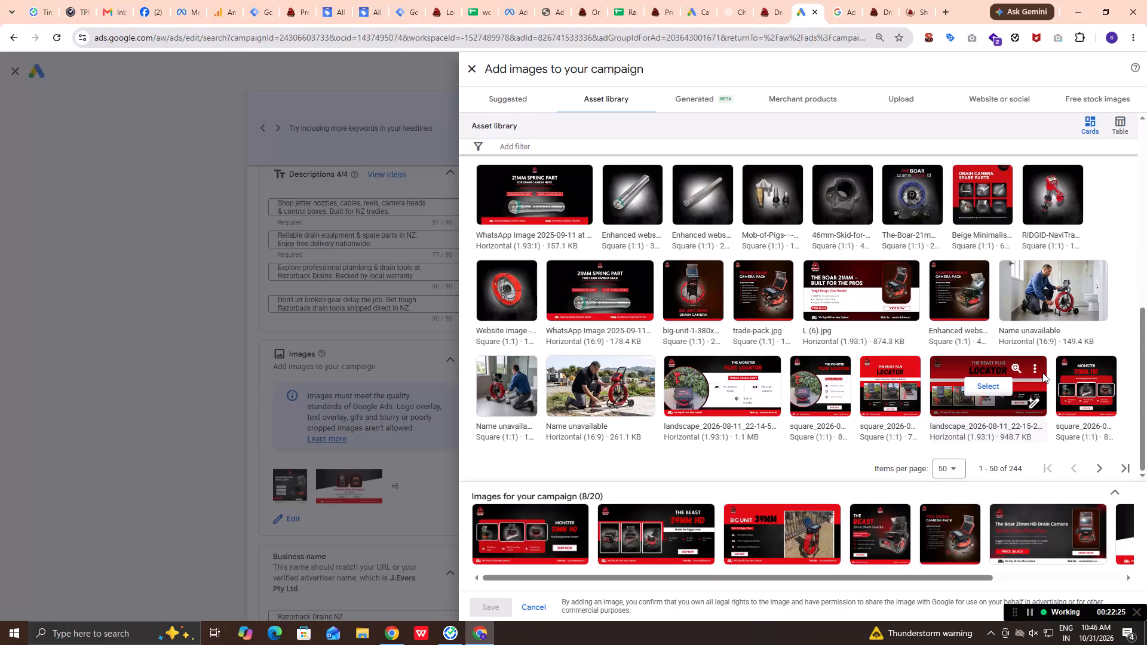
pyautogui.click(473, 62)
# Review the Drain Equipment ad from its descriptions back up to the Final URL and display path, and read through its headlines.
pyautogui.scroll(2, 259, 472)
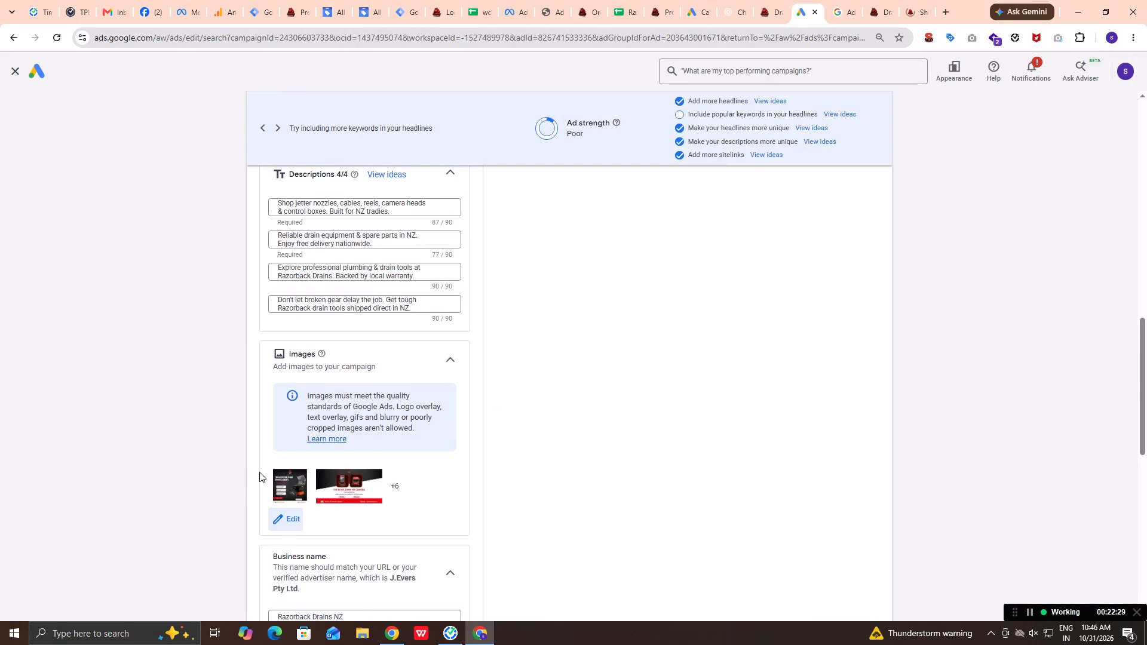
pyautogui.scroll(6, 259, 472)
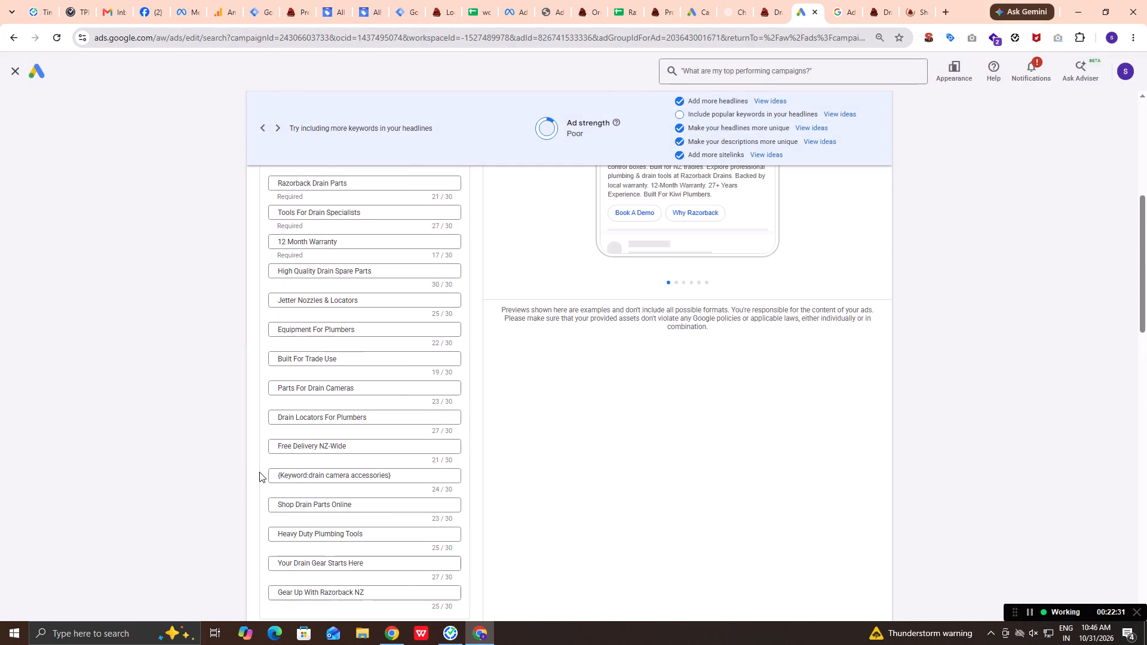
pyautogui.scroll(8, 259, 472)
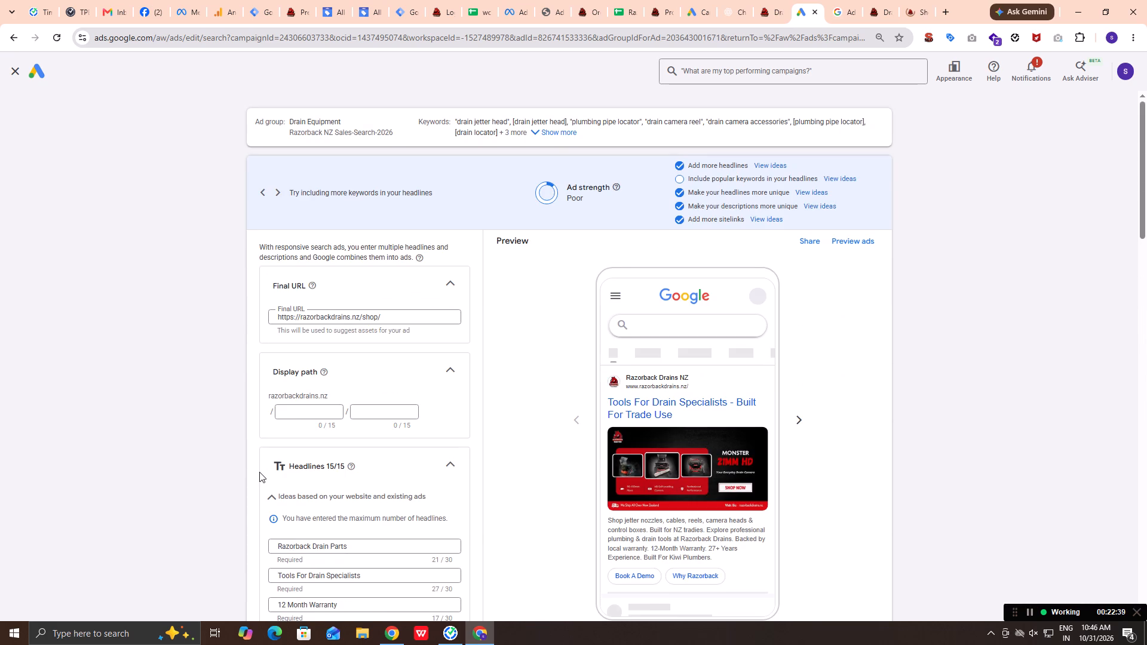
pyautogui.scroll(-2, 259, 472)
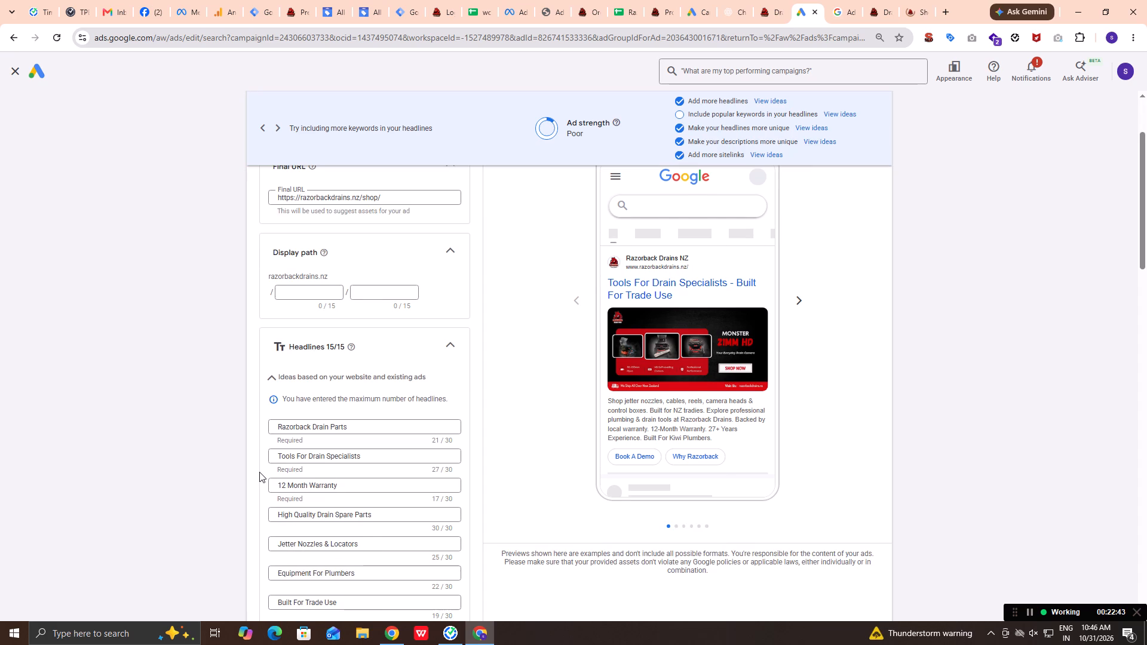
pyautogui.scroll(-2, 259, 472)
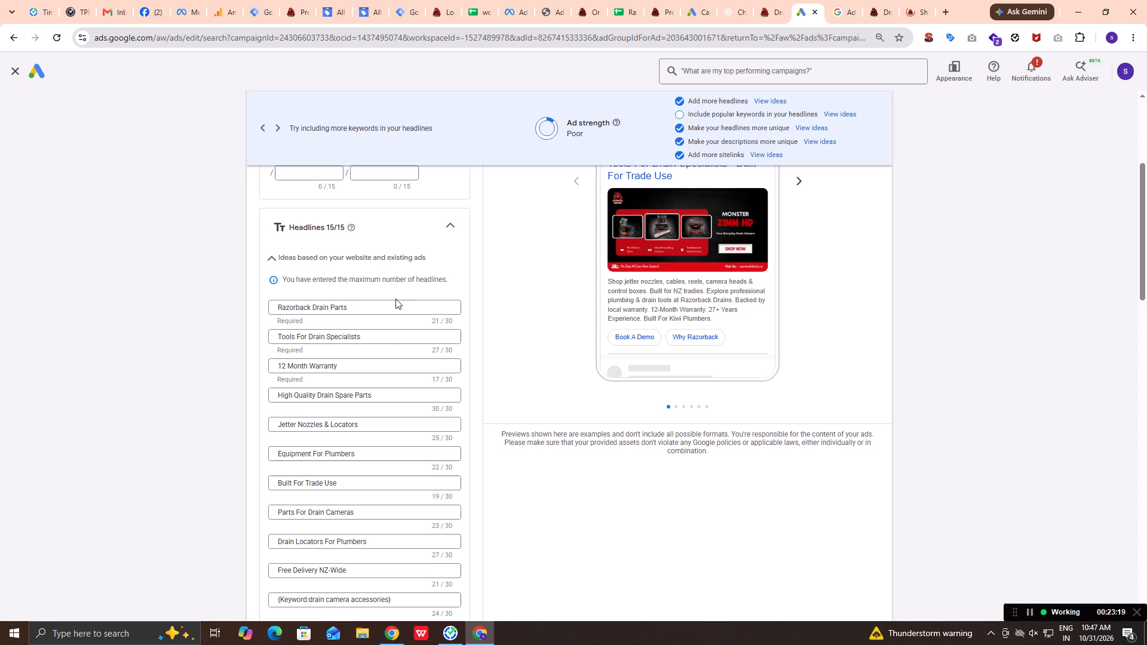
pyautogui.scroll(-3, 383, 344)
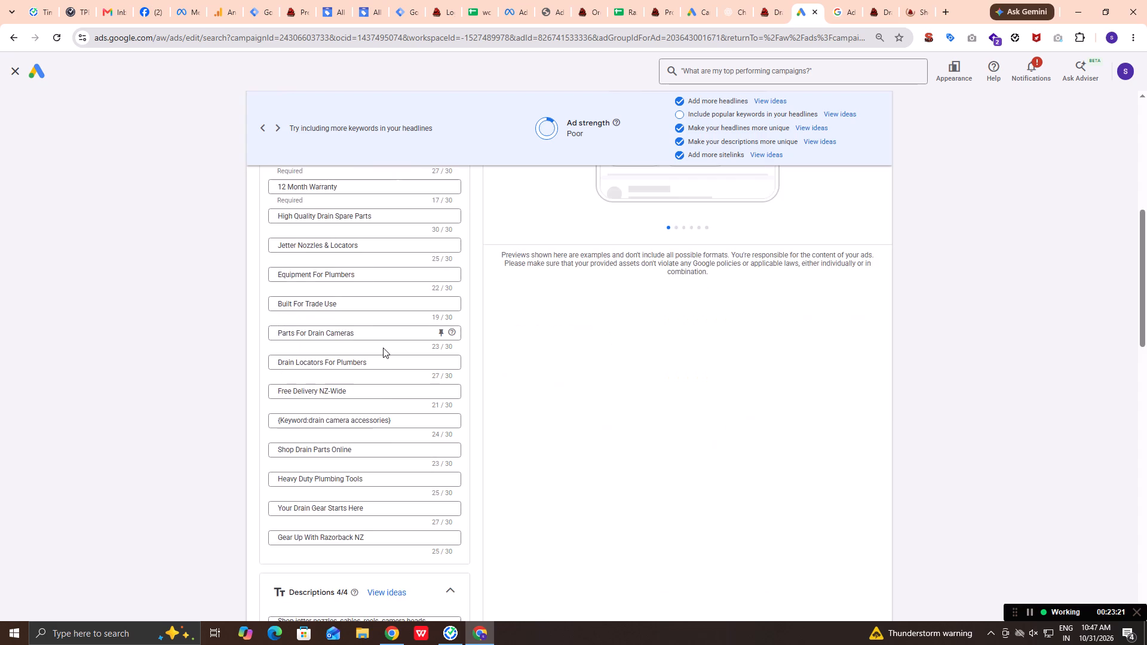
# Recheck the Drain Equipment ad's remaining headlines, descriptions and images, then return to its Final URL and display path.
pyautogui.scroll(-7, 383, 348)
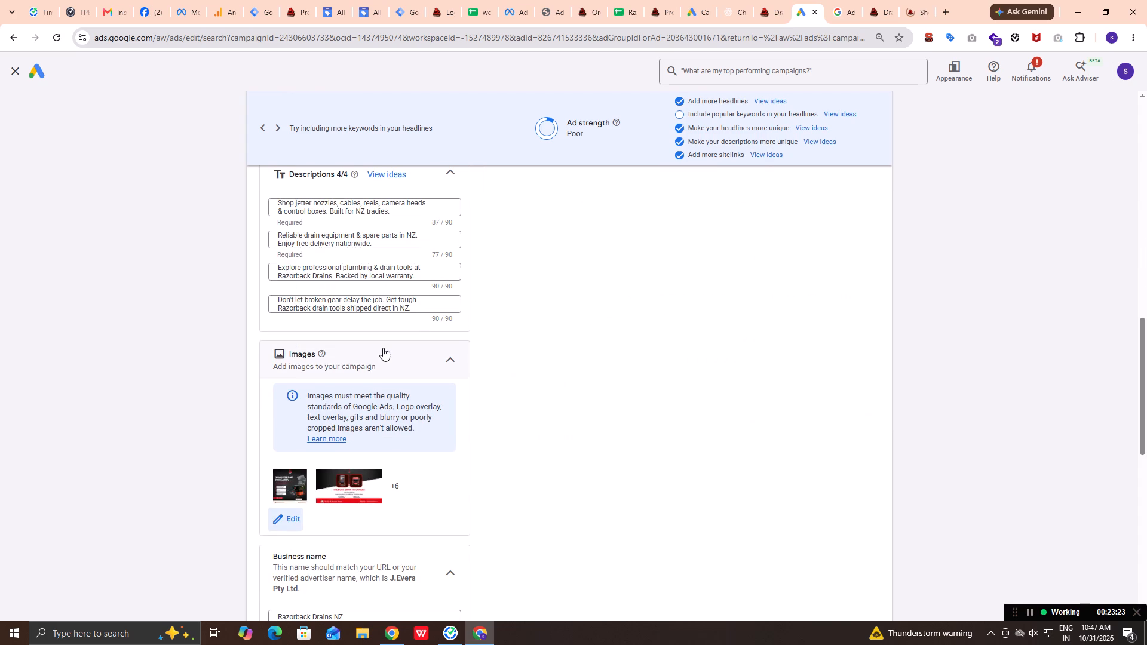
pyautogui.scroll(11, 383, 348)
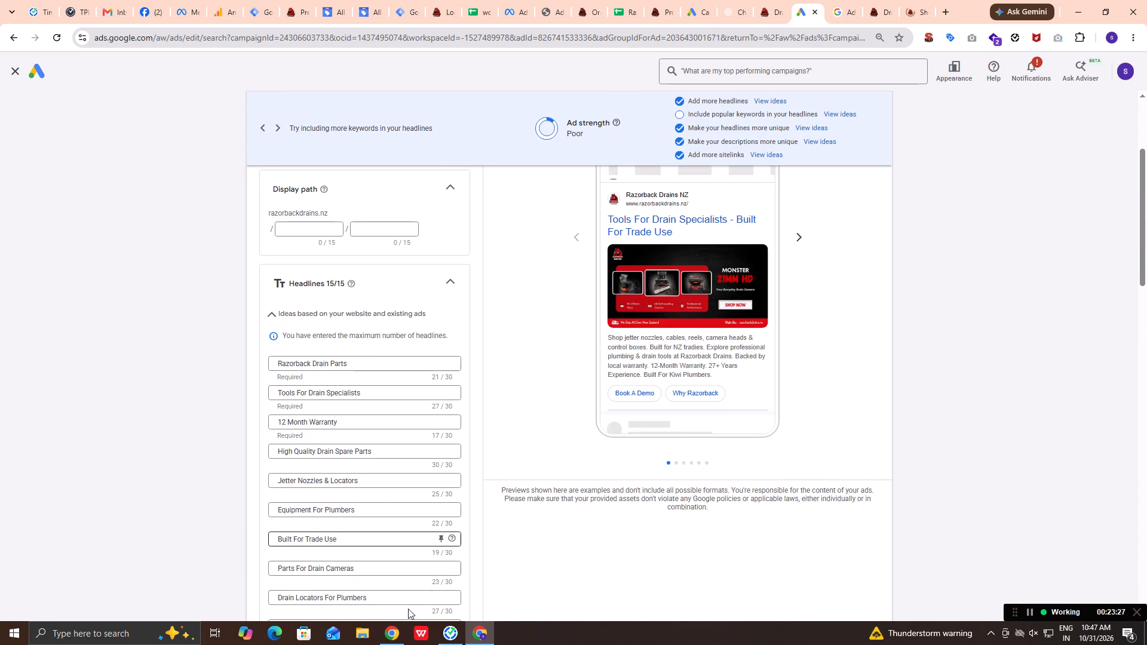
pyautogui.scroll(1, 386, 420)
pyautogui.scroll(-1, 386, 420)
pyautogui.scroll(3, 386, 420)
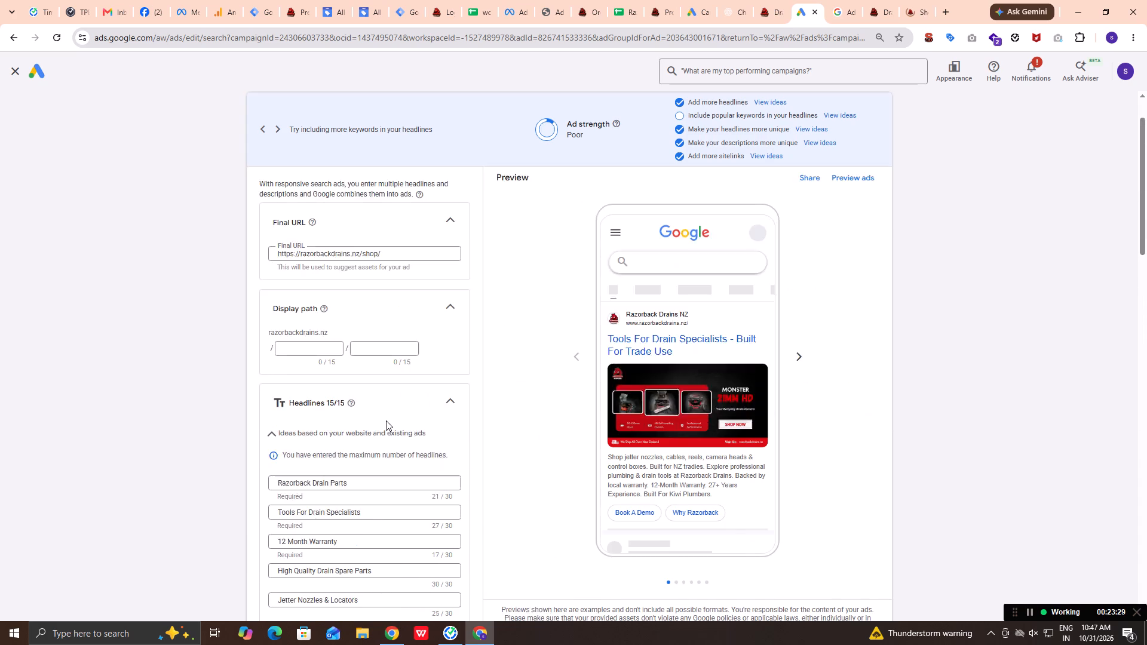
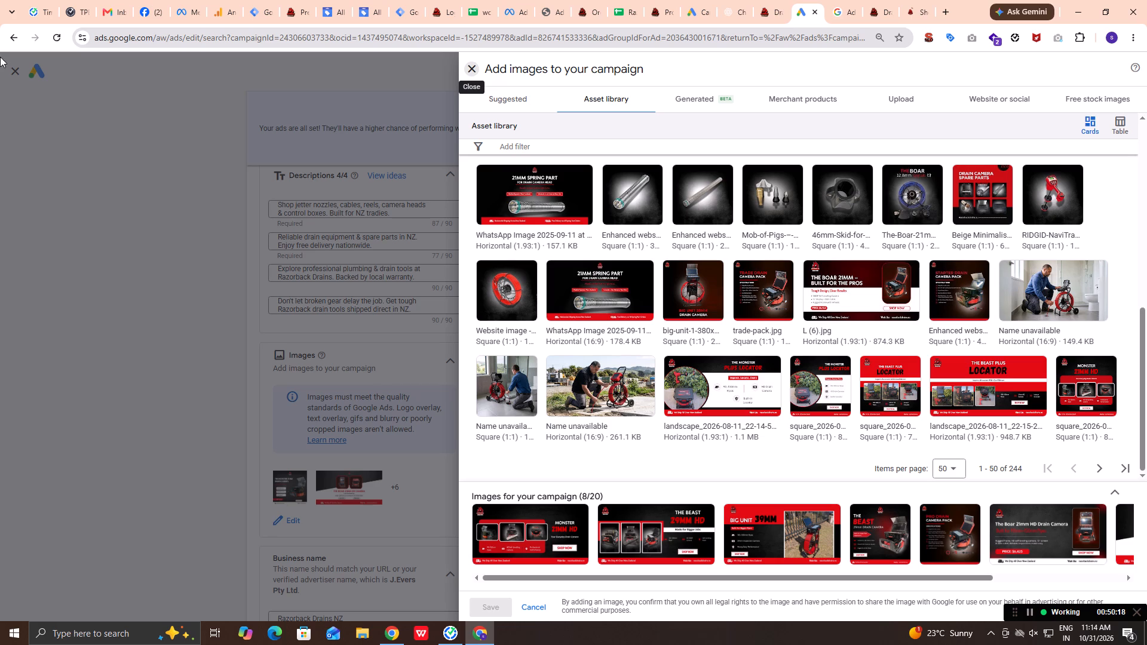
pyautogui.click(468, 75)
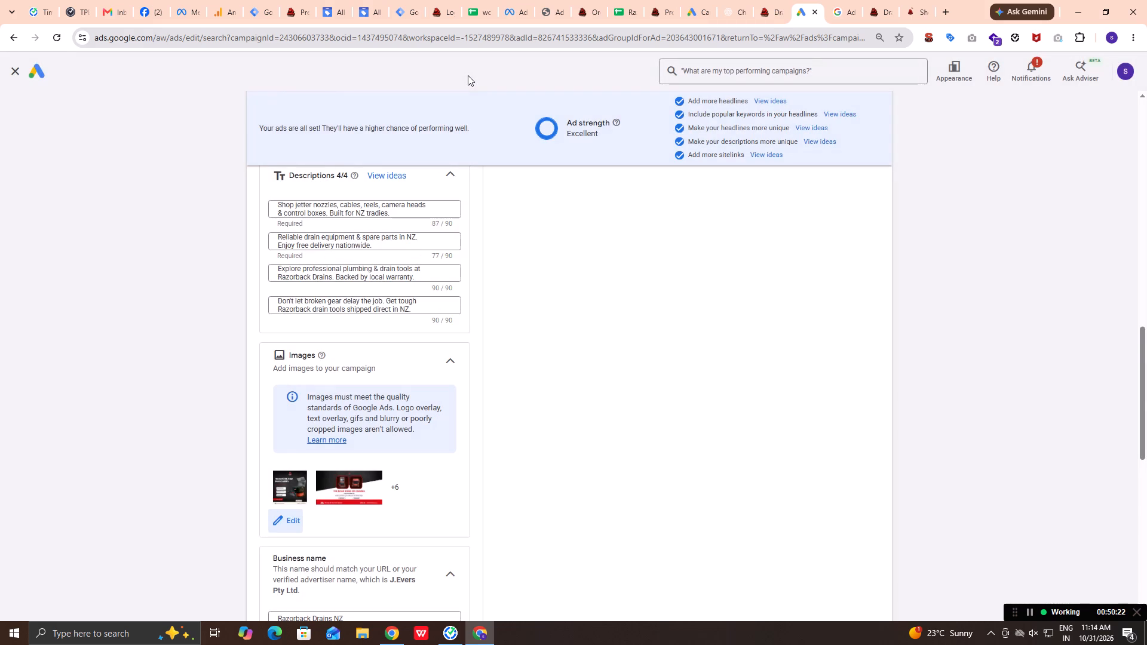
pyautogui.scroll(-5, 355, 423)
pyautogui.scroll(1, 355, 429)
pyautogui.scroll(-6, 355, 429)
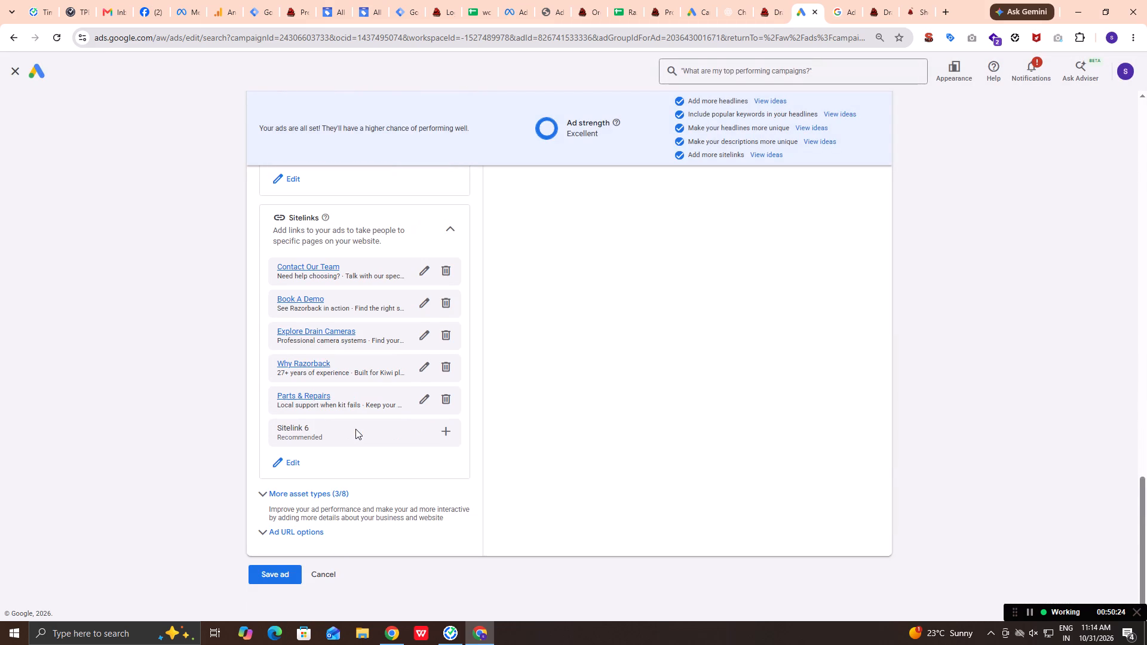
pyautogui.scroll(8, 355, 429)
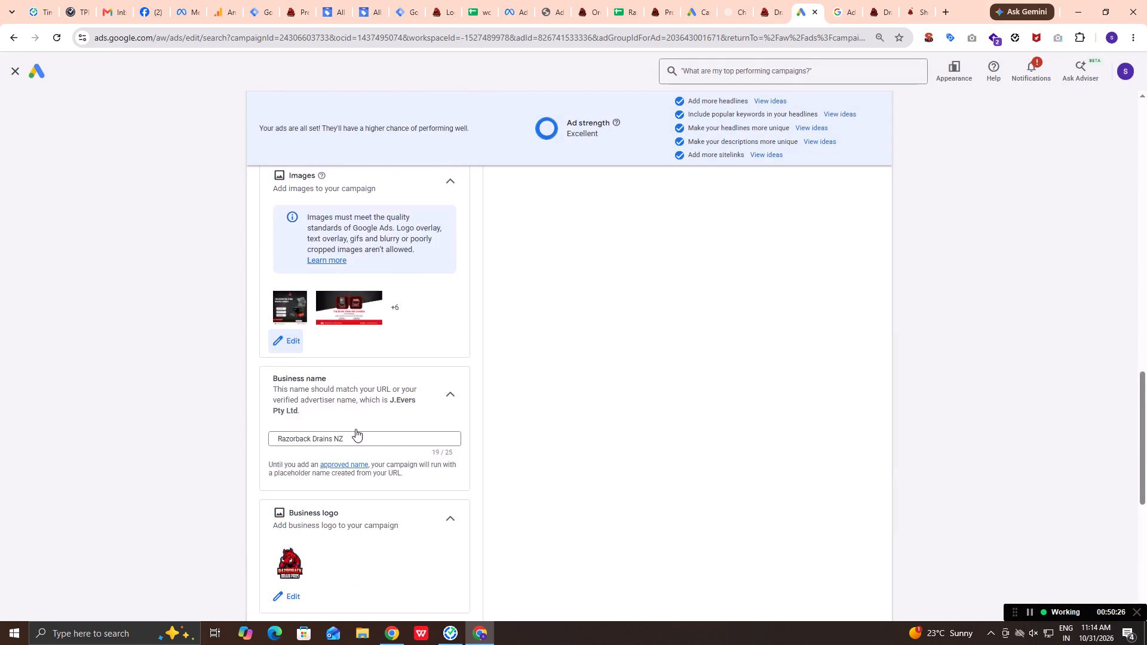
# Enter "Drain" as the first part of the ad's display path.
pyautogui.scroll(14, 355, 429)
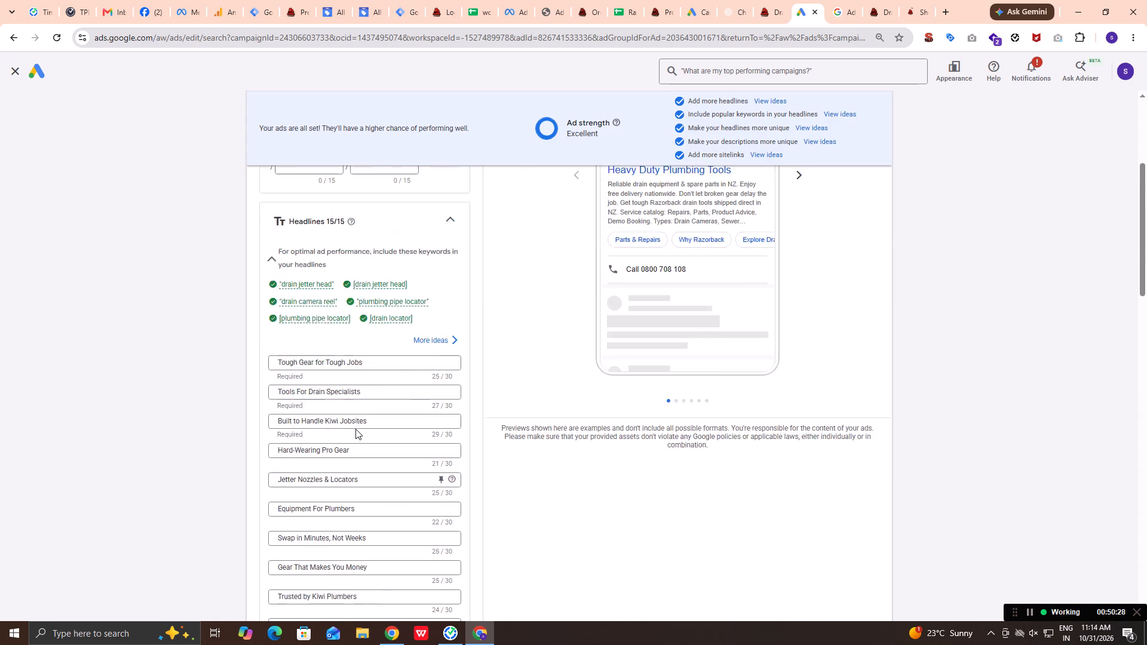
pyautogui.scroll(2, 355, 429)
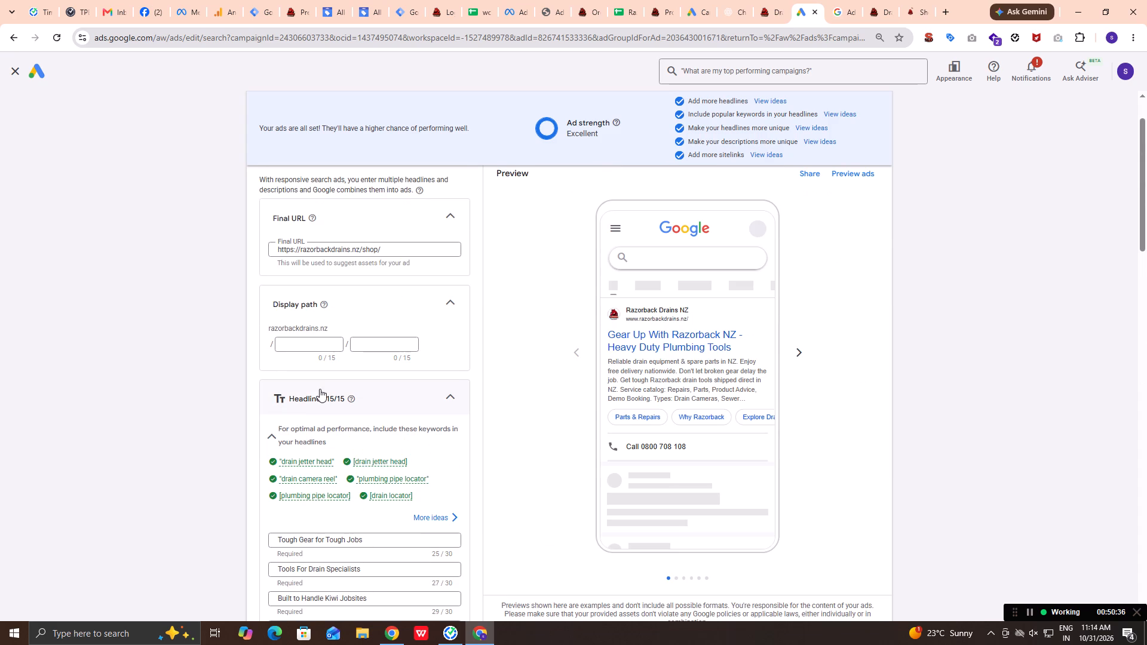
pyautogui.click(324, 348)
pyautogui.press('p')
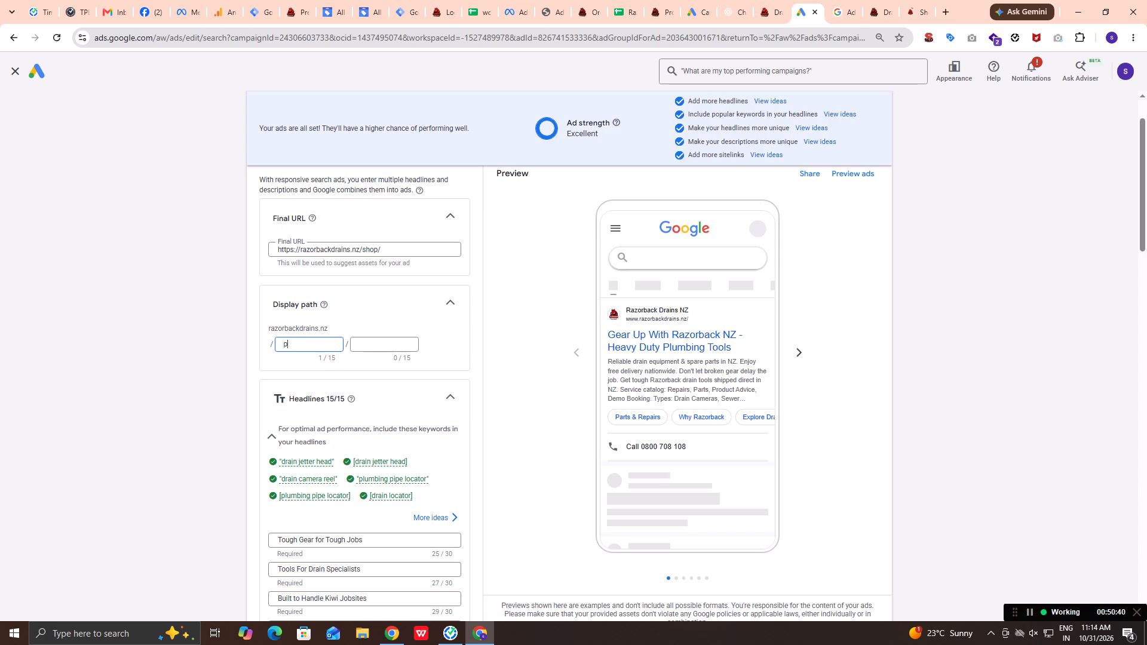
pyautogui.press('BackSpace')
pyautogui.press('BackSpace')
pyautogui.hotkey('shift', 'd')
pyautogui.write('rain')
pyautogui.press('space')
pyautogui.press('Tab')
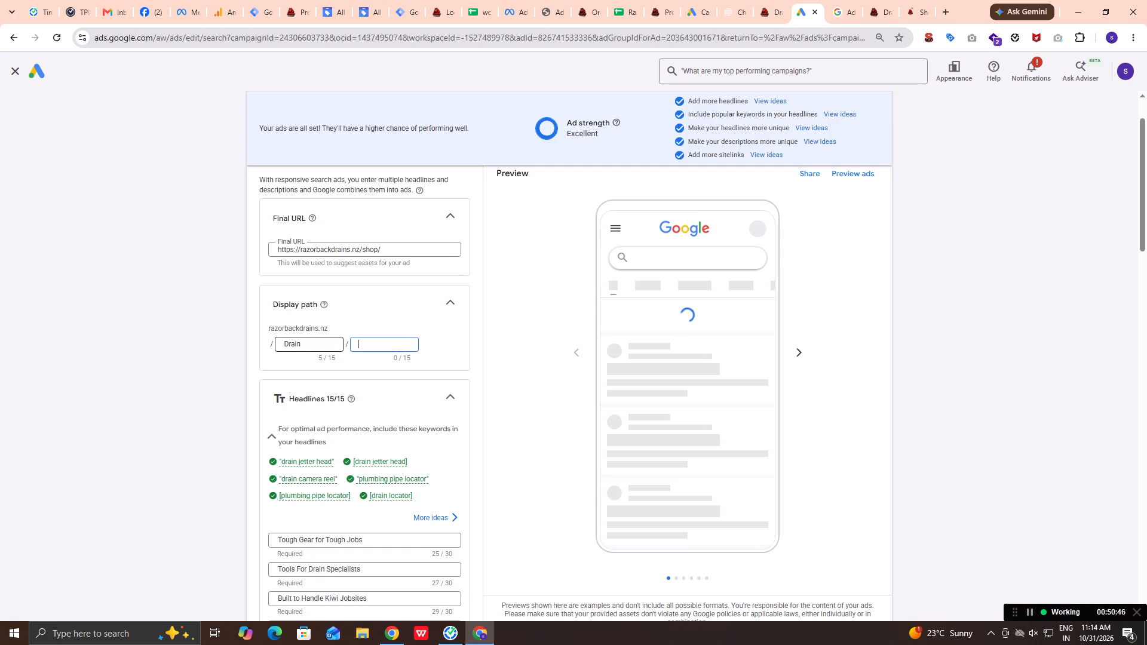
# Enter "equipment" as the second part of the ad's display path.
pyautogui.write('part')
pyautogui.press('BackSpace')
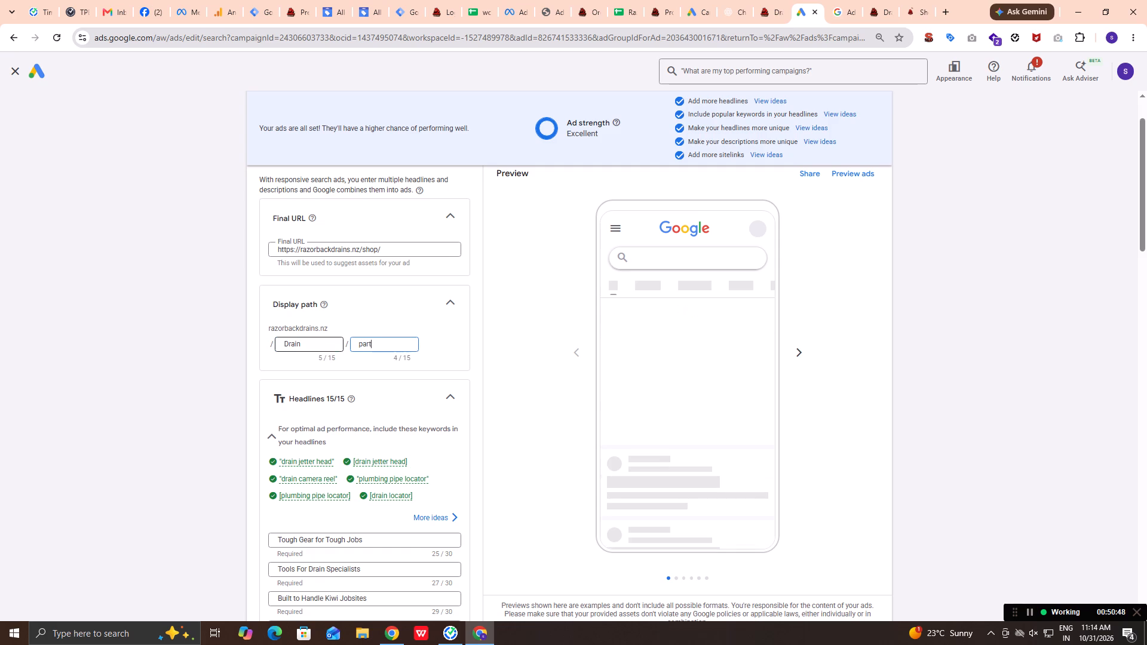
pyautogui.press('BackSpace')
pyautogui.press('BackSpace')
pyautogui.press('BackSpace')
pyautogui.press('BackSpace')
pyautogui.press('BackSpace')
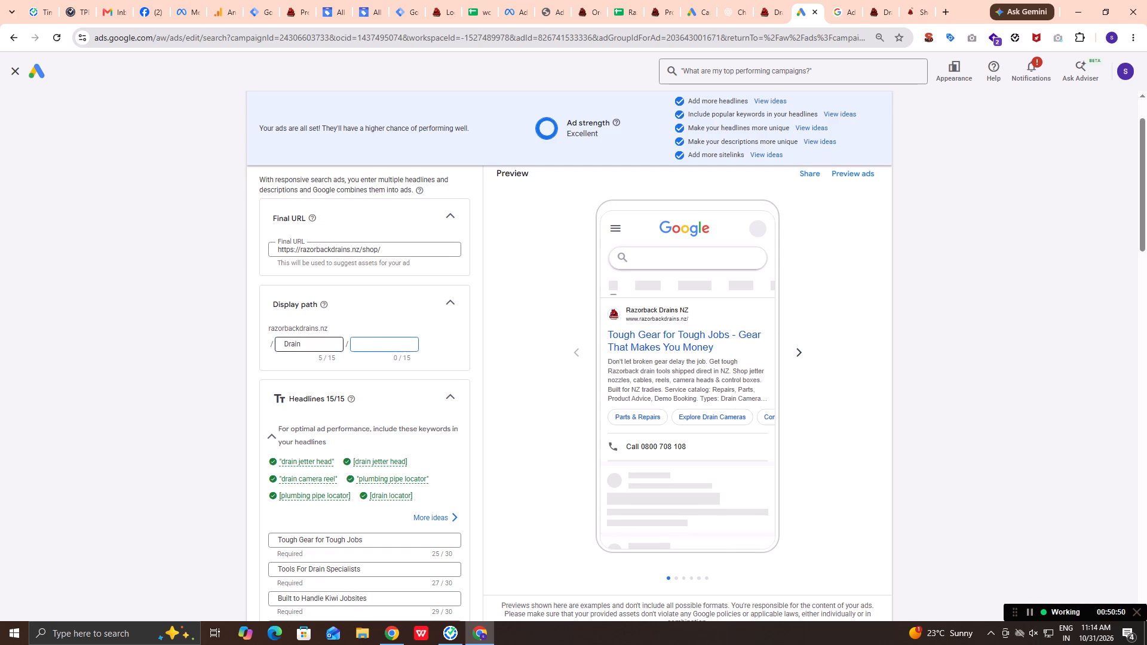
pyautogui.press('e')
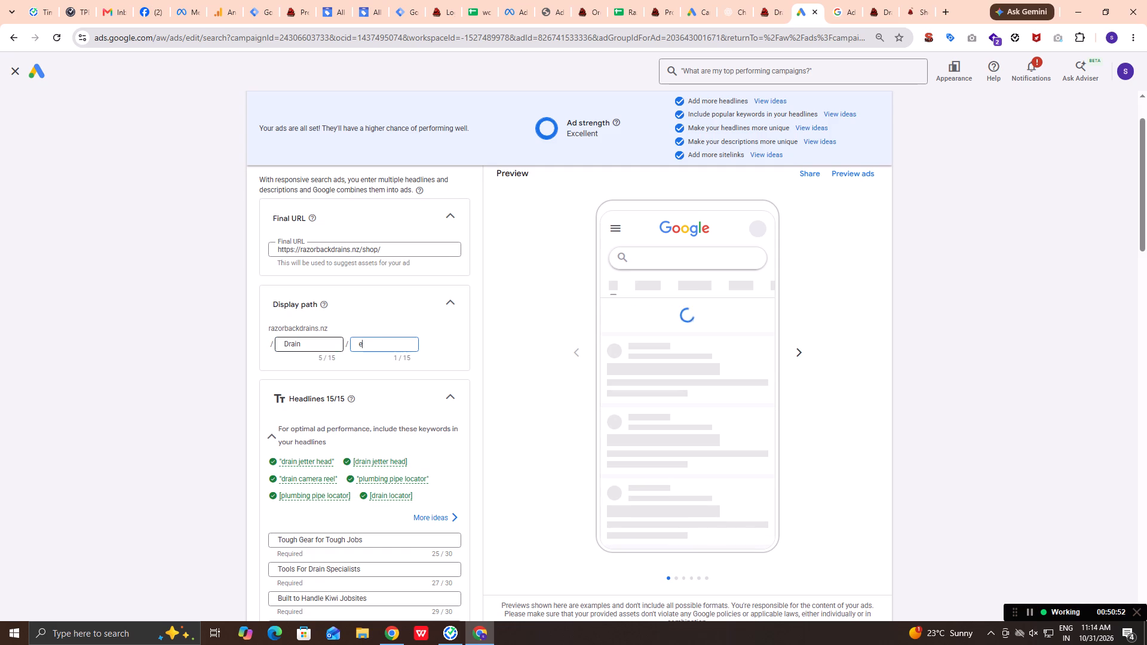
pyautogui.write('quiu')
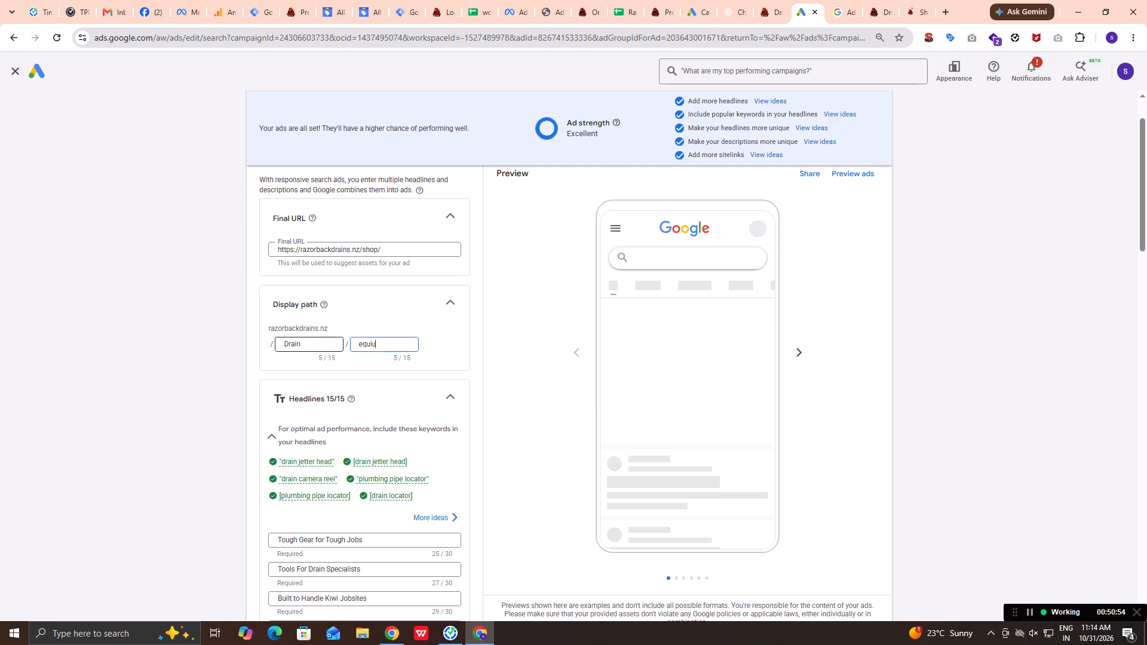
pyautogui.press('BackSpace')
pyautogui.press('p')
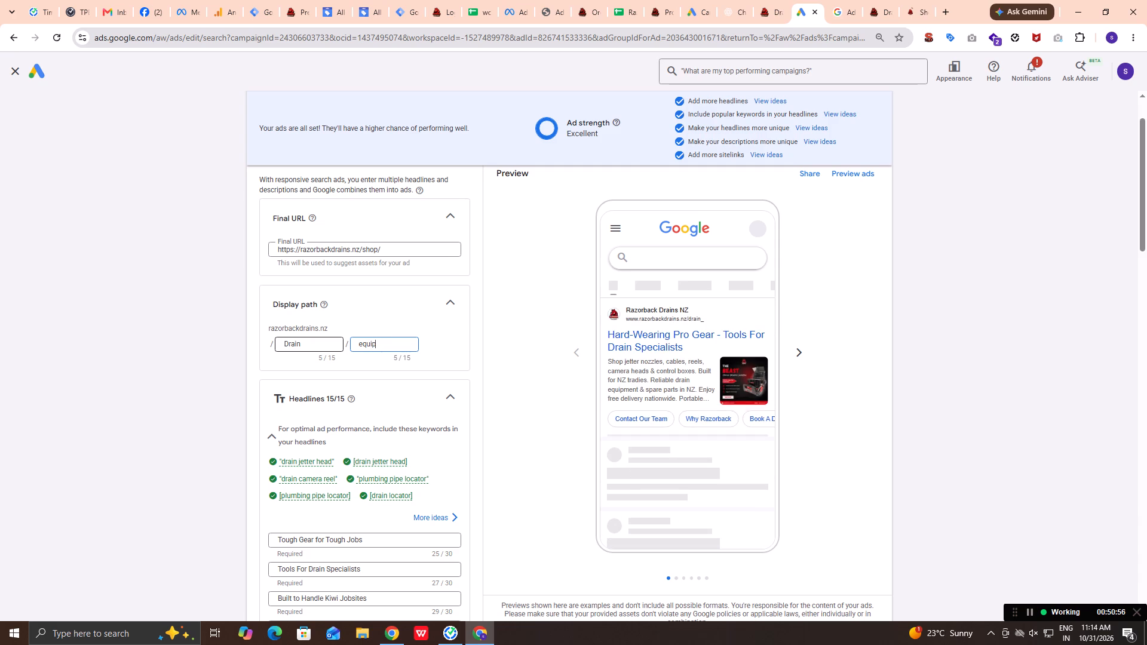
pyautogui.write('menr')
pyautogui.press('BackSpace')
pyautogui.press('t')
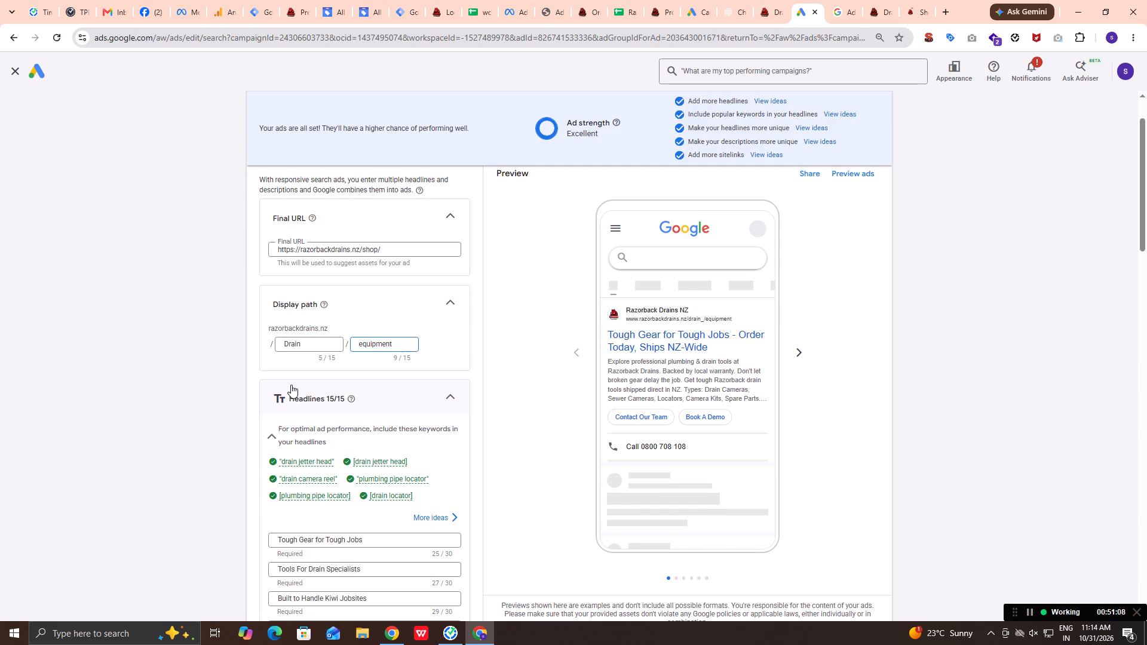
# Change the first part of the display path to lowercase "drain".
pyautogui.click(290, 348)
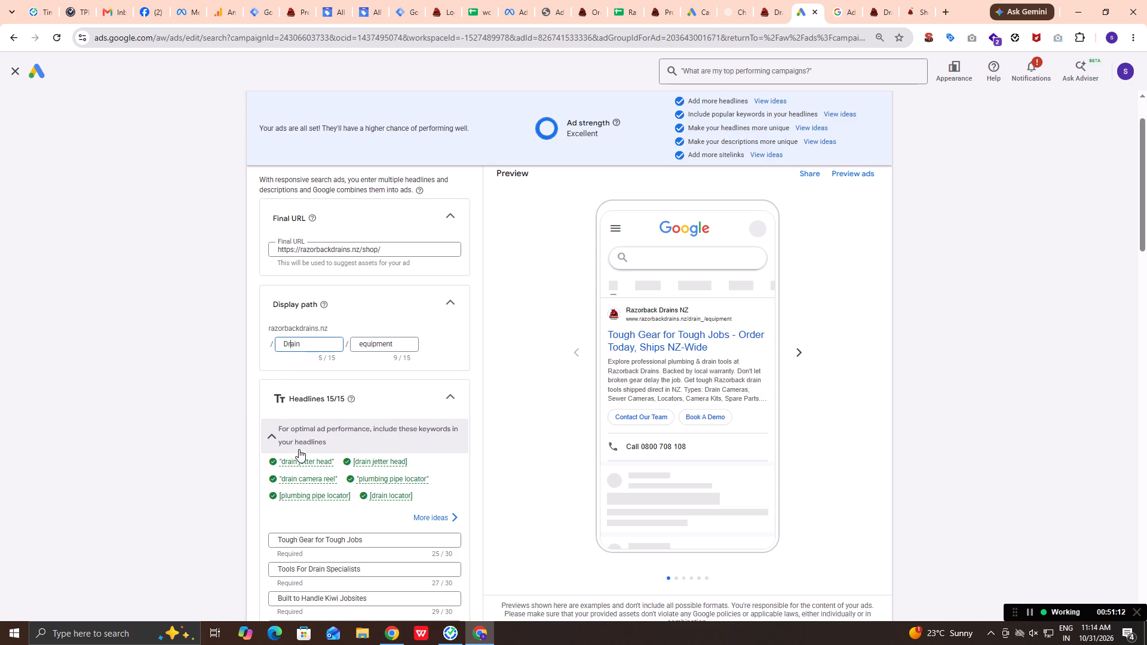
pyautogui.press('Left')
pyautogui.press('BackSpace')
pyautogui.press('d')
# Open the full-size ad previews and review the available mobile formats with the drain/equipment display path.
pyautogui.scroll(-1, 299, 451)
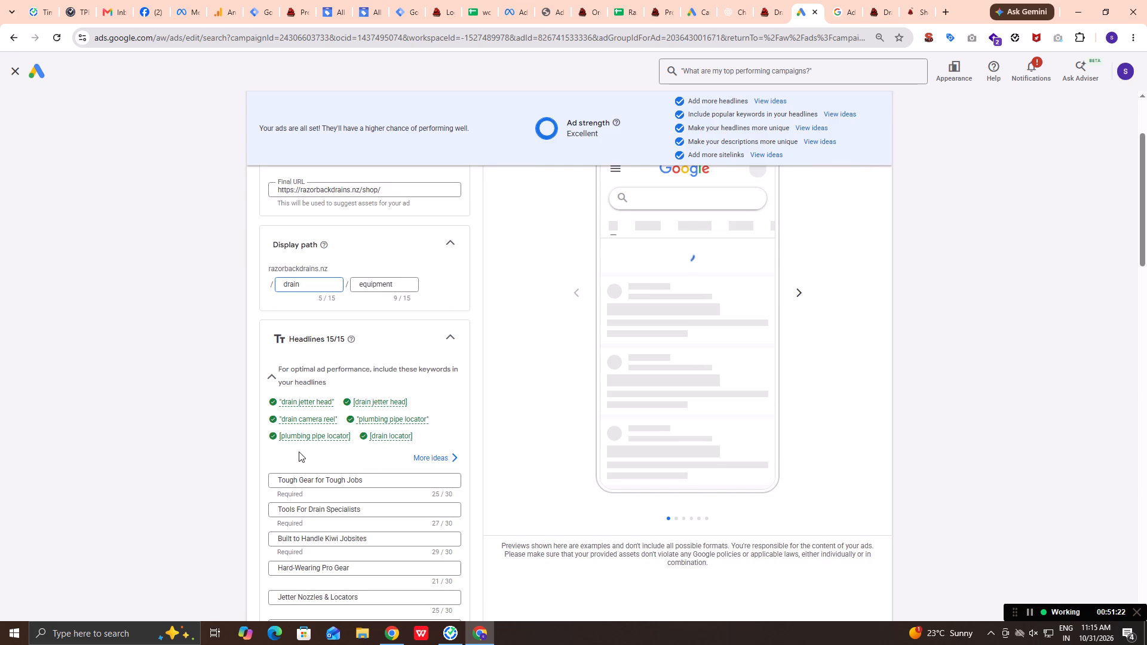
pyautogui.scroll(2, 299, 451)
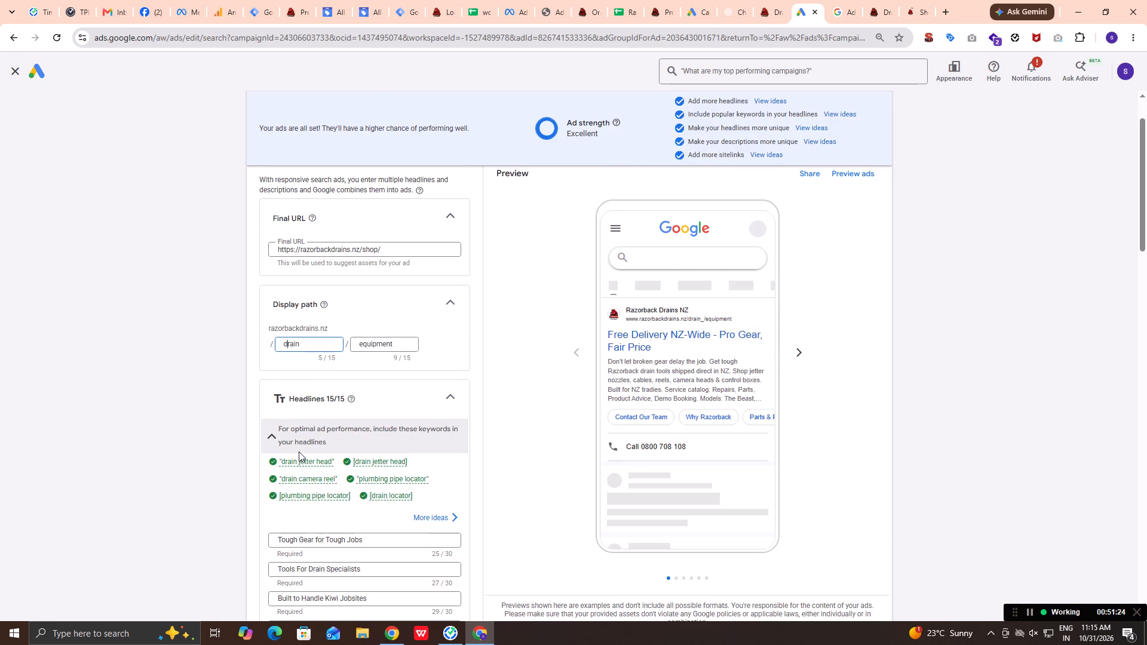
pyautogui.scroll(1, 299, 451)
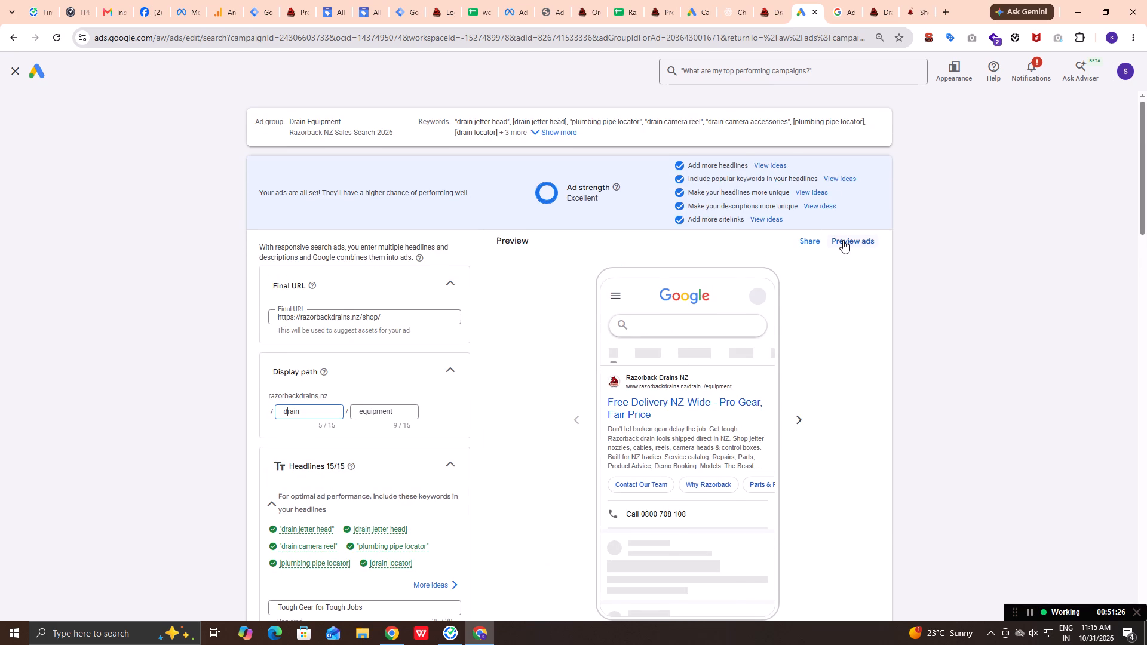
pyautogui.click(843, 240)
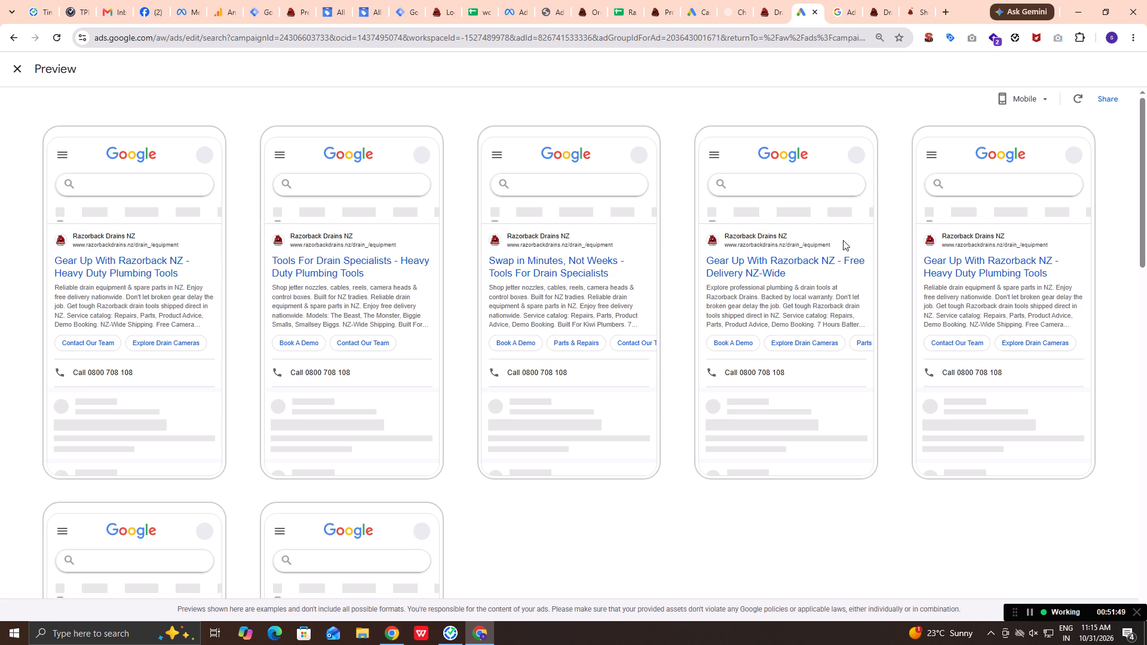
pyautogui.scroll(-3, 843, 240)
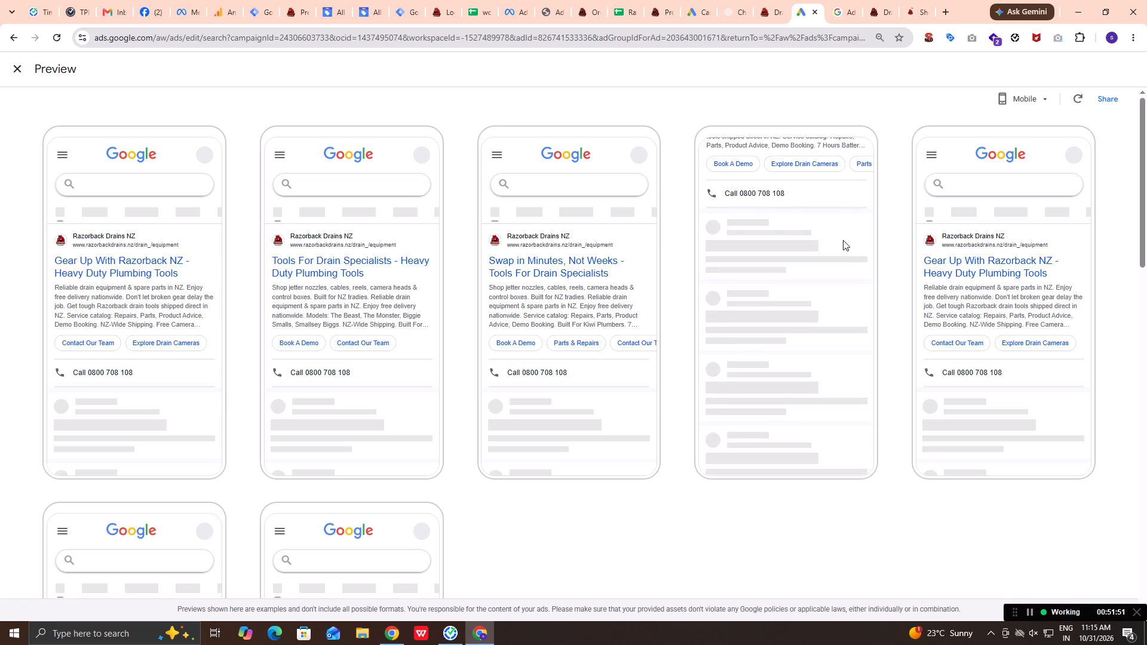
pyautogui.scroll(-1, 843, 240)
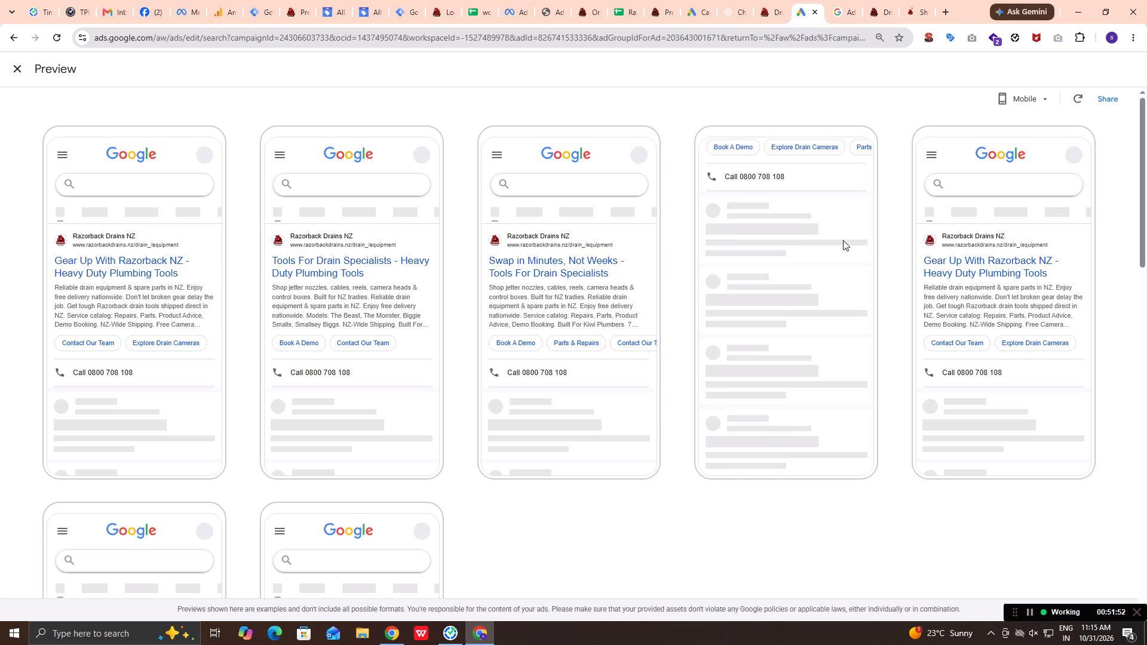
pyautogui.scroll(-2, 789, 570)
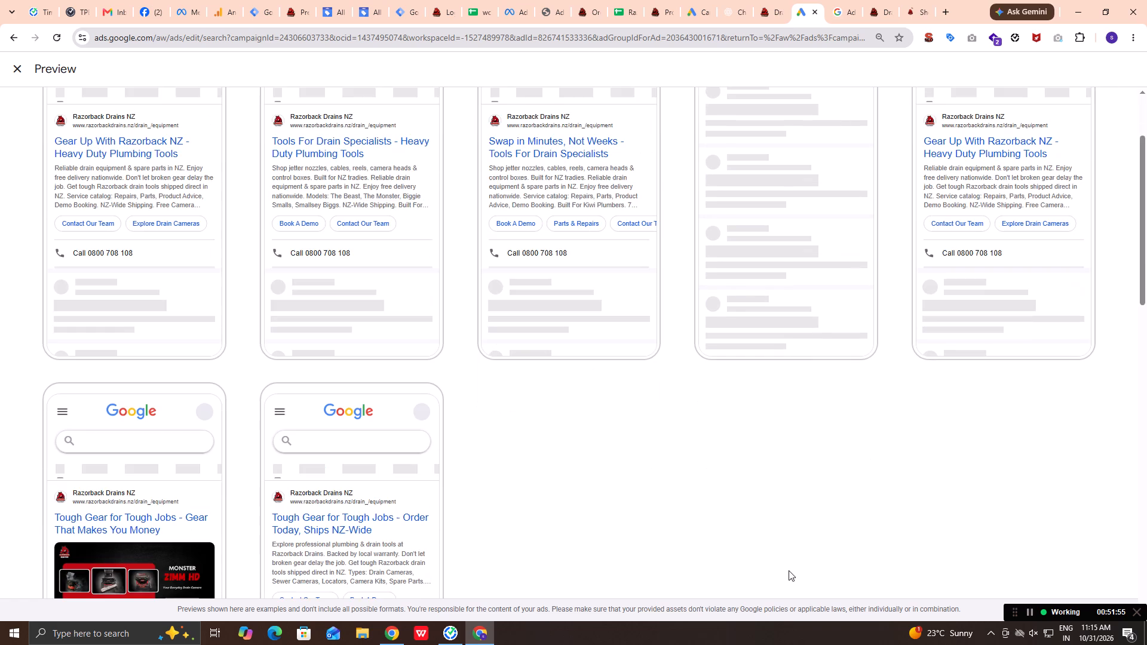
pyautogui.scroll(-2, 789, 570)
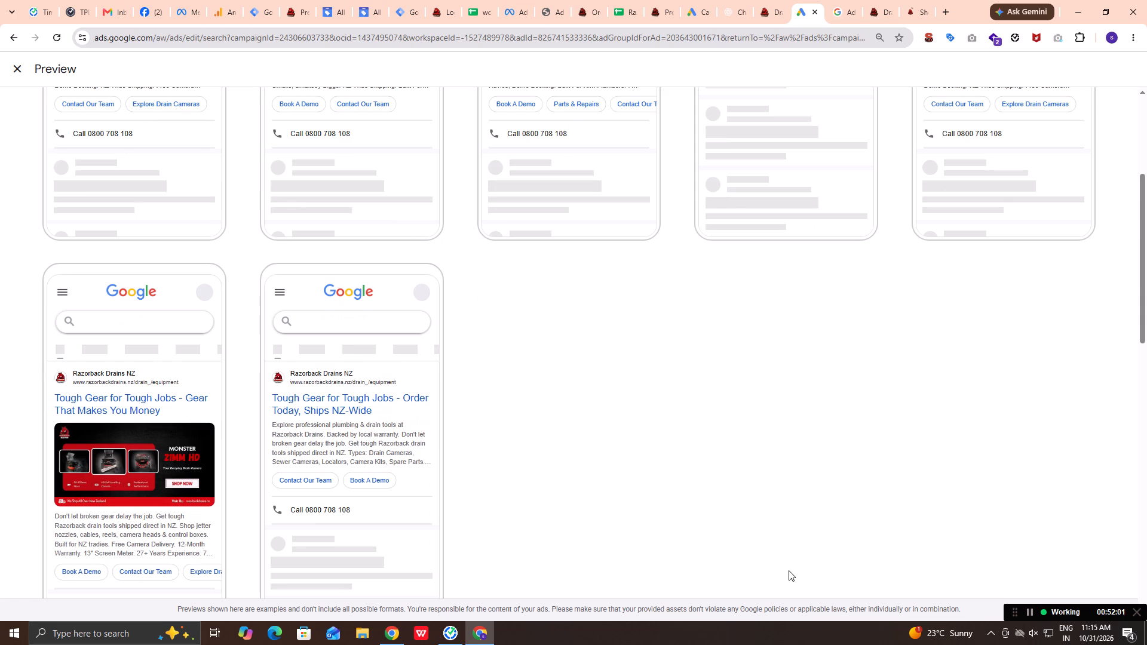
pyautogui.scroll(-5, 789, 570)
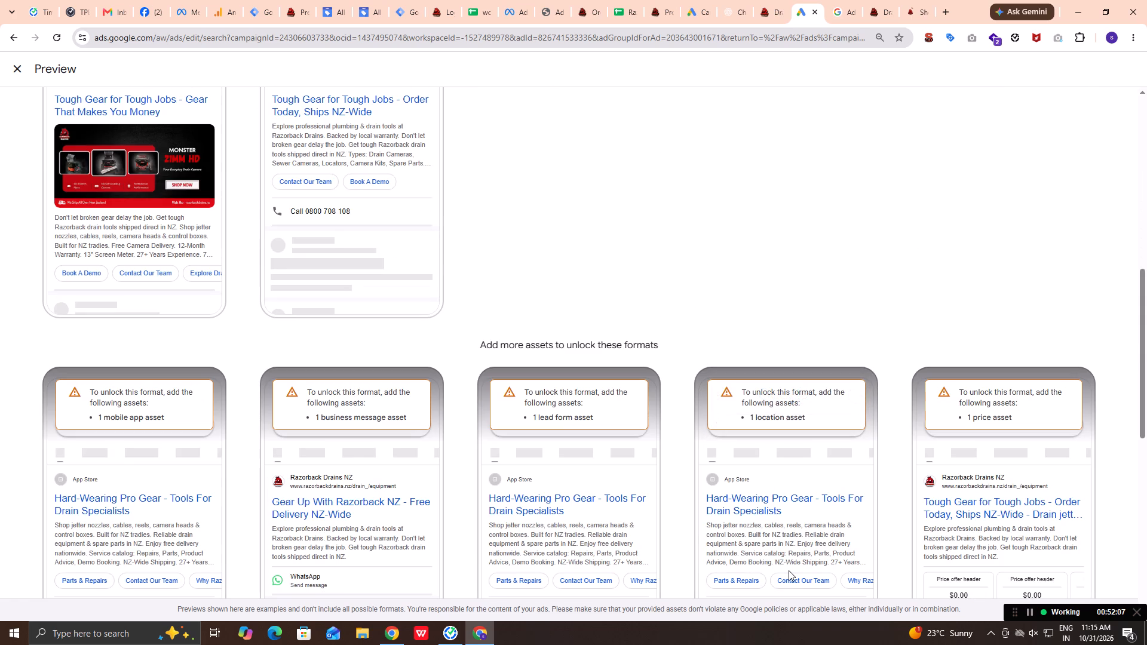
# Examine the preview formats that require additional assets, from mobile app to promotion, and return to the ad editor.
pyautogui.scroll(-2, 789, 570)
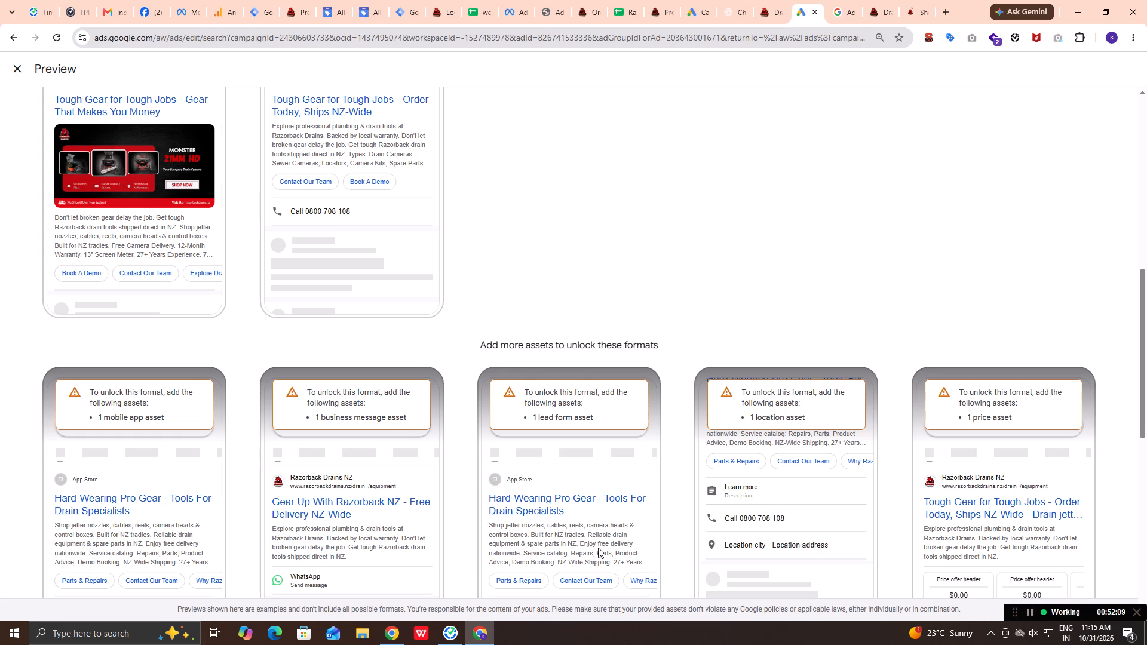
pyautogui.scroll(-2, 598, 548)
pyautogui.scroll(-4, 653, 546)
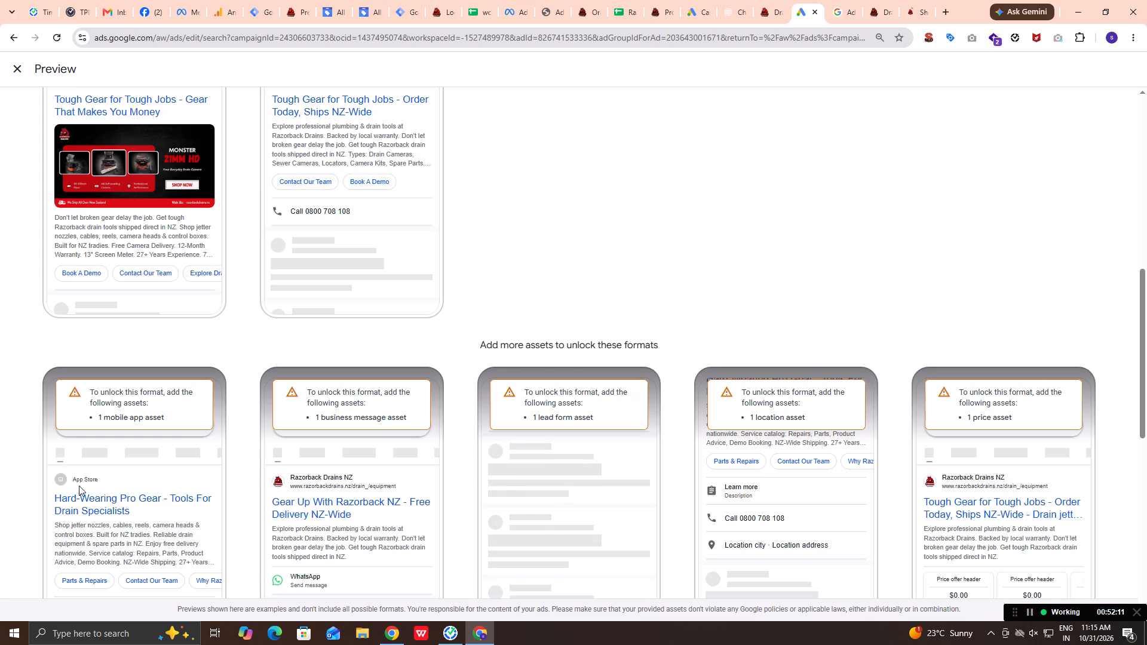
pyautogui.scroll(-6, 759, 211)
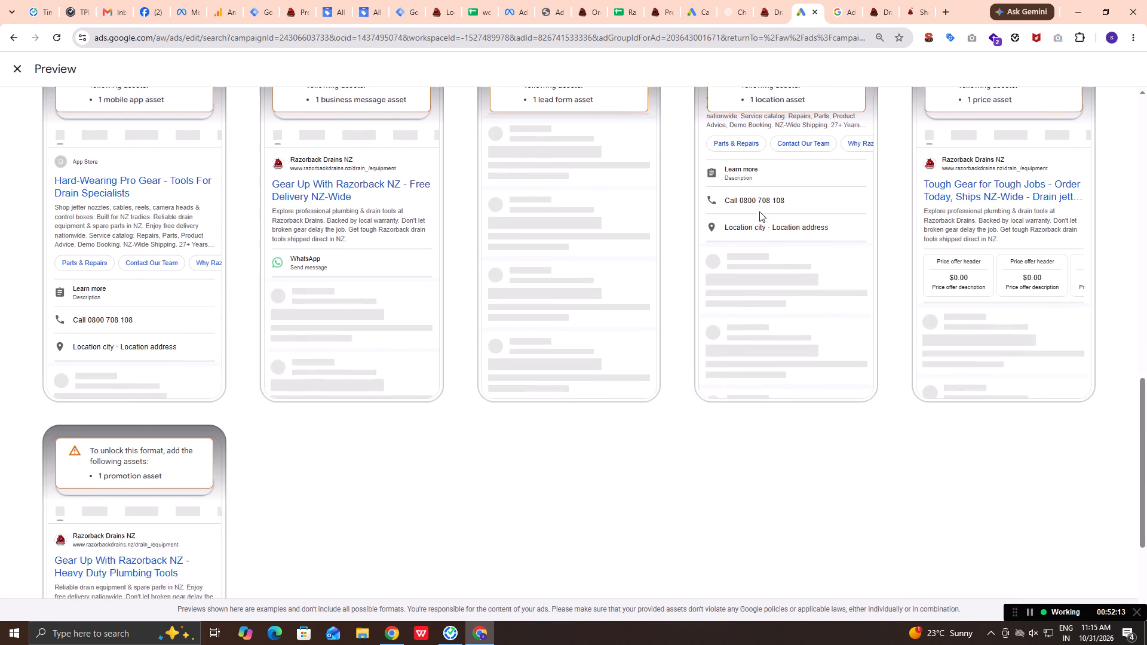
pyautogui.scroll(-3, 770, 295)
pyautogui.scroll(-2, 865, 451)
pyautogui.scroll(1, 865, 451)
pyautogui.scroll(-1, 865, 451)
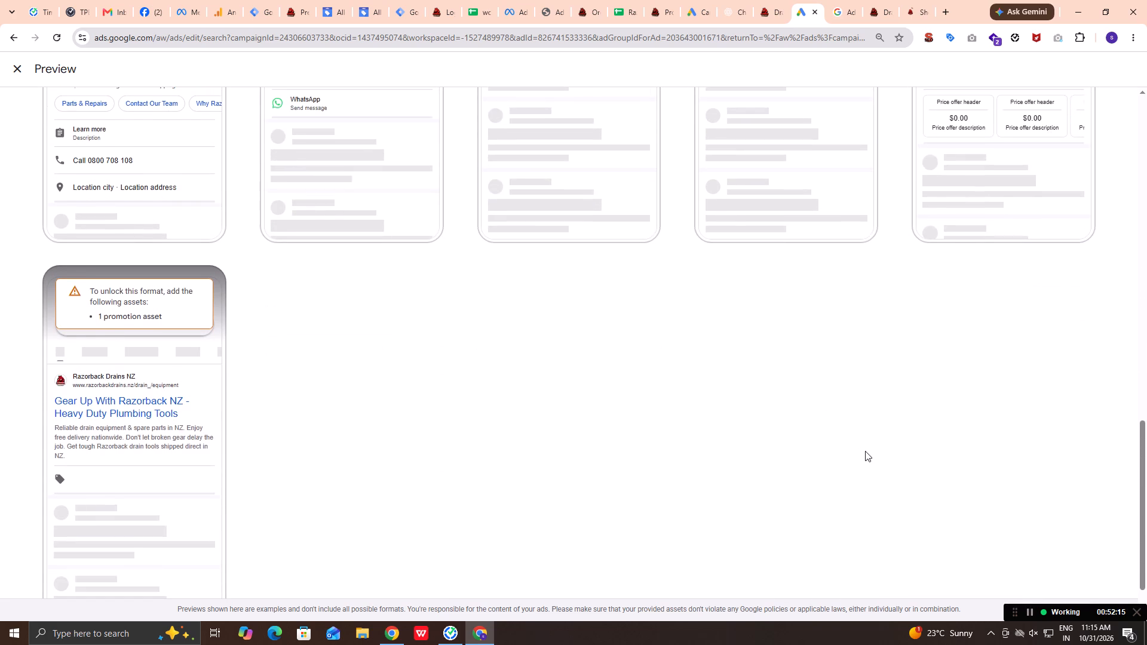
pyautogui.scroll(-2, 865, 451)
pyautogui.scroll(1, 865, 451)
pyautogui.scroll(-3, 865, 451)
pyautogui.scroll(15, 865, 451)
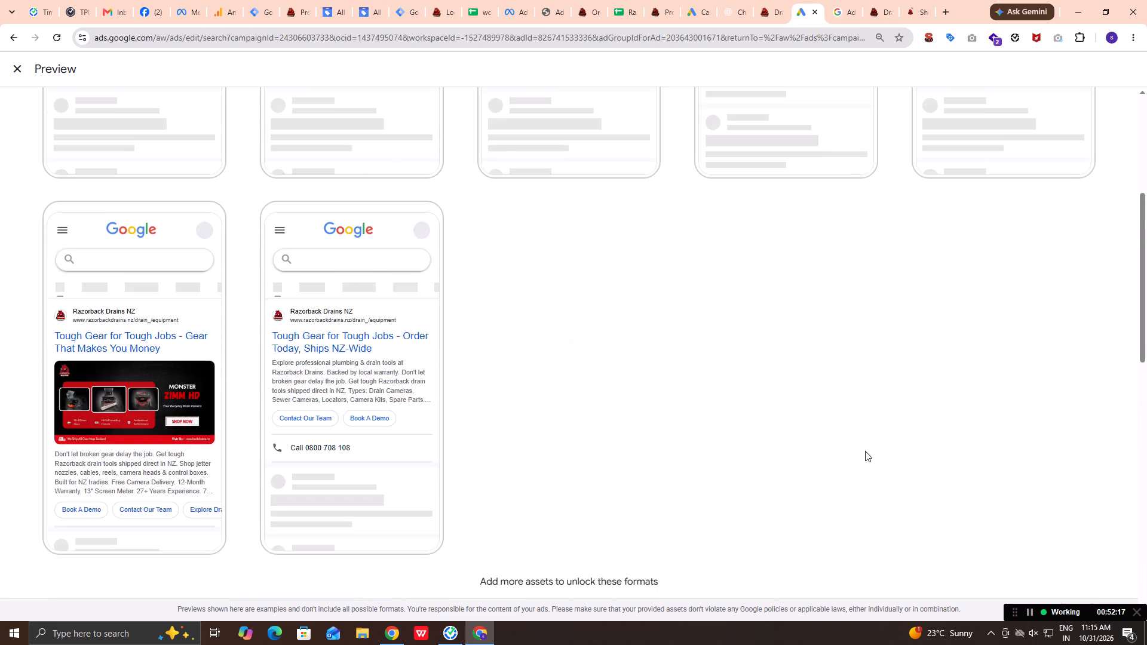
pyautogui.scroll(10, 865, 451)
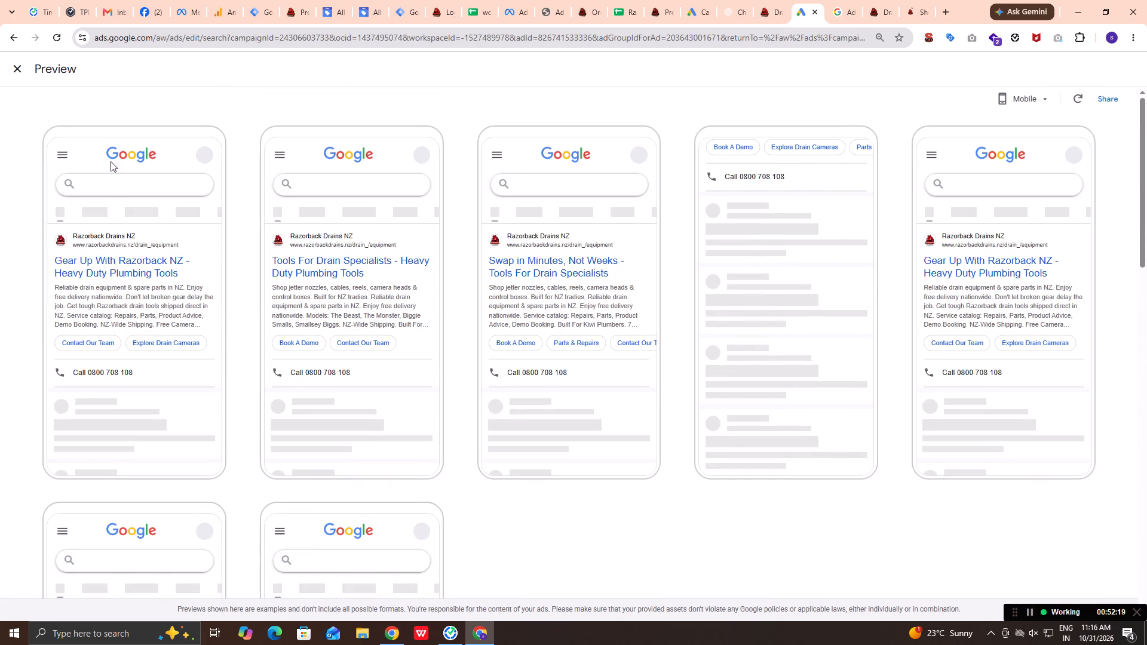
pyautogui.click(12, 63)
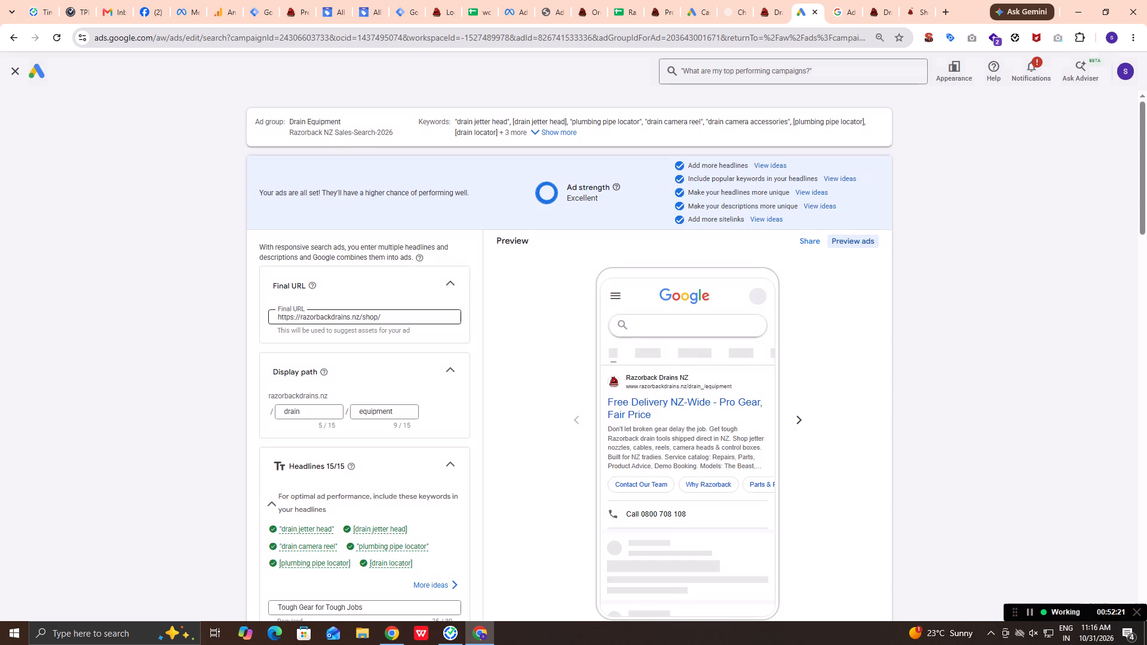
# Open the campaign's image selection, show more asset library images per page, and look through them.
pyautogui.scroll(-9, 358, 400)
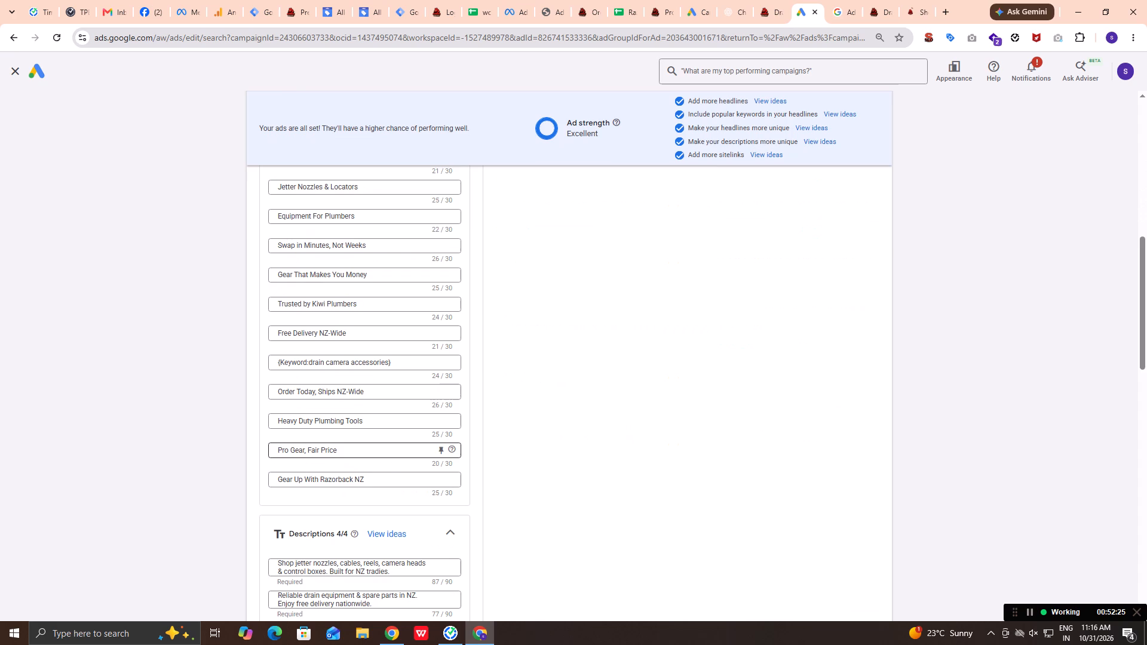
pyautogui.scroll(-4, 389, 449)
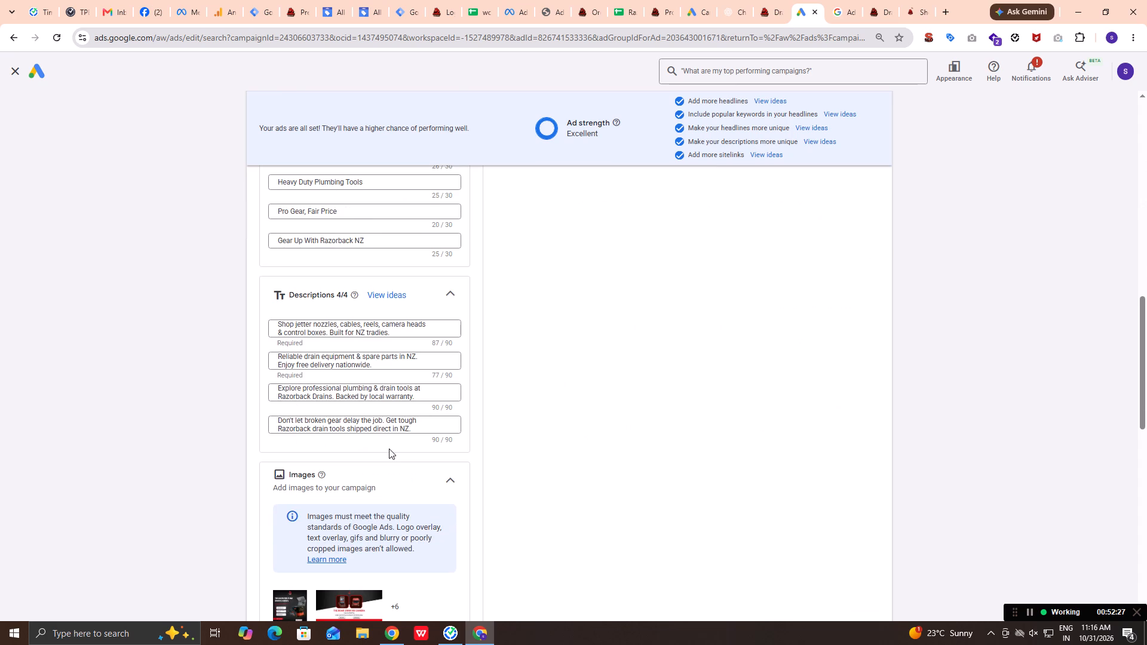
pyautogui.scroll(-3, 389, 449)
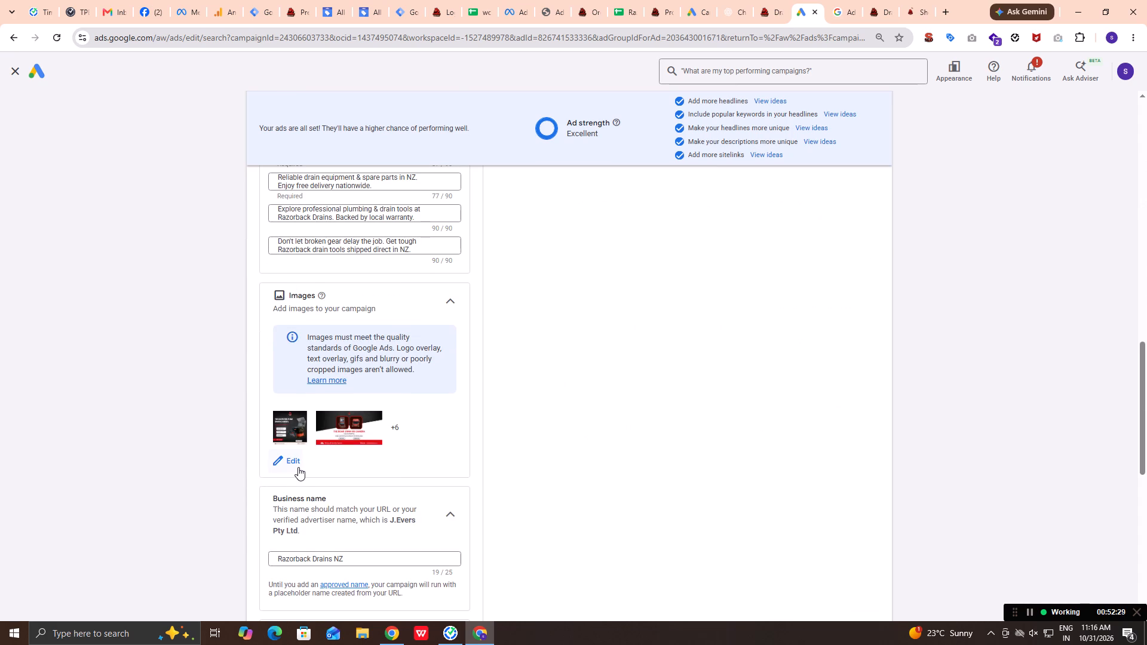
pyautogui.click(298, 467)
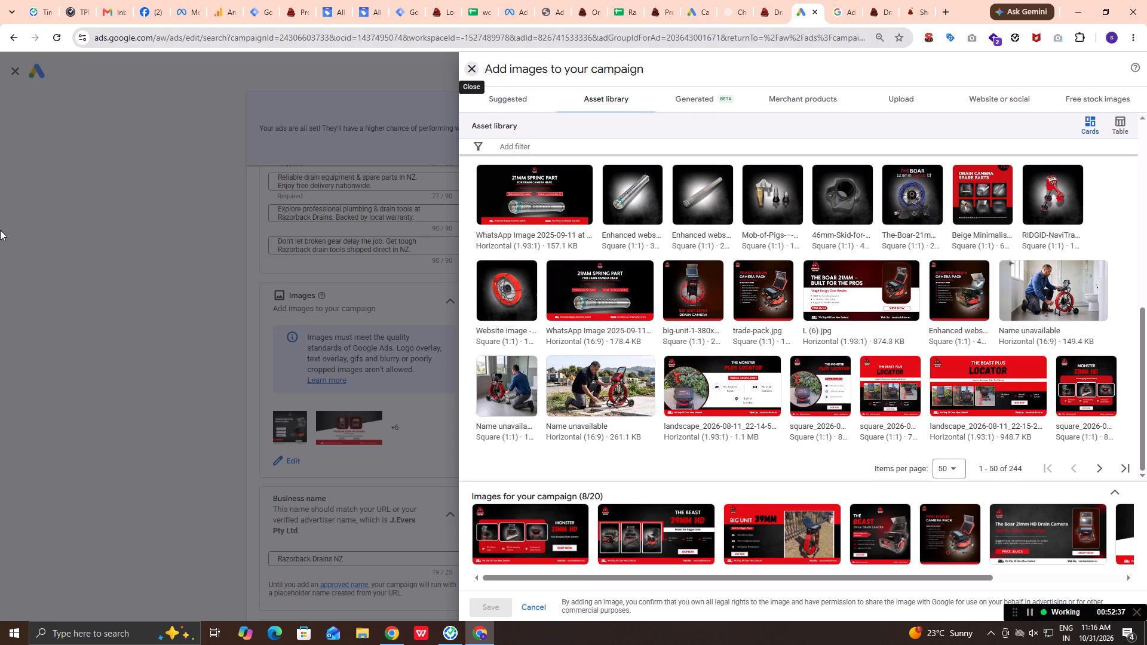
pyautogui.scroll(-5, 894, 351)
pyautogui.click(957, 471)
pyautogui.click(960, 535)
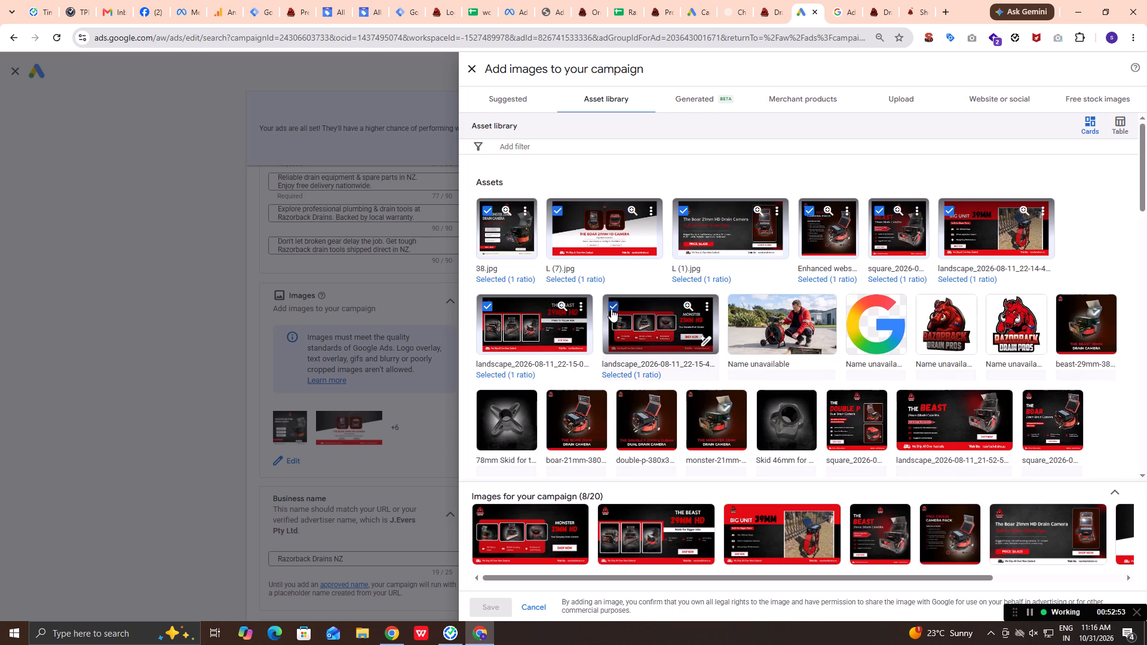
pyautogui.scroll(1, 759, 293)
pyautogui.scroll(-2, 759, 293)
pyautogui.scroll(-1, 811, 370)
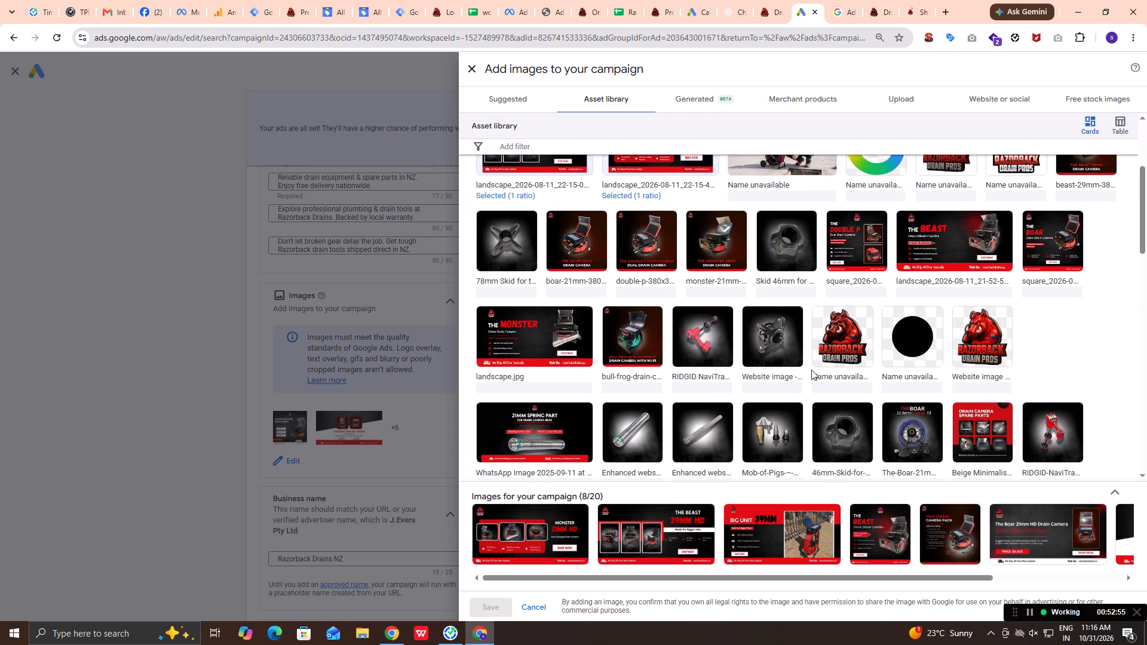
pyautogui.scroll(-1, 811, 370)
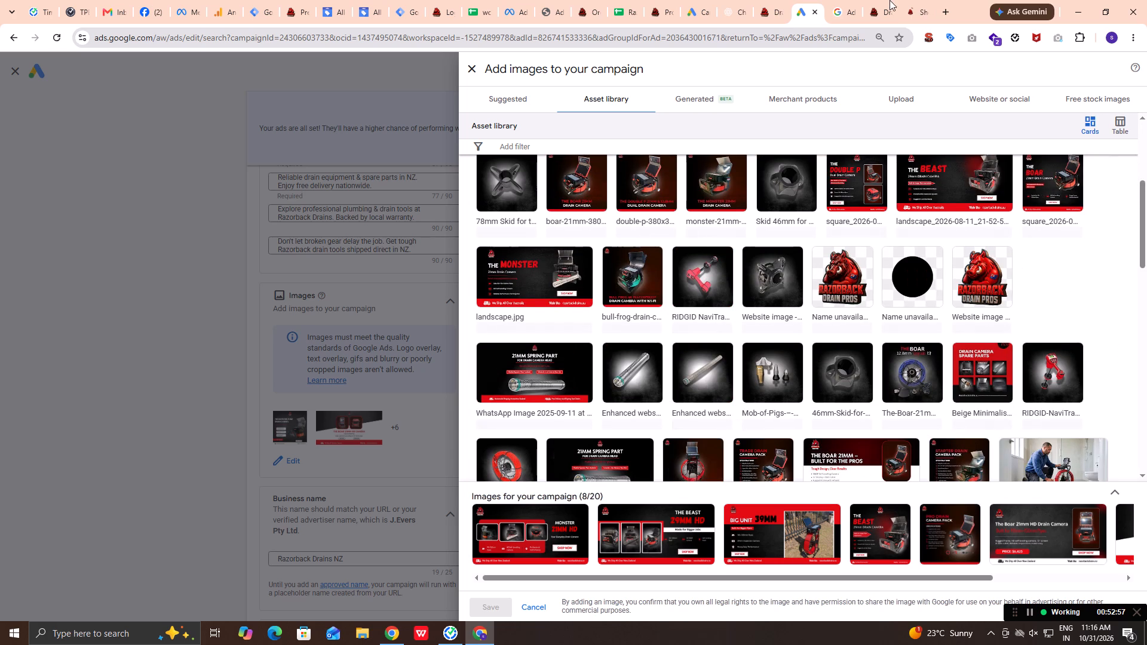
# Find the open razorbackdrains.nz shop page and move its browser tab directly in front of the Google Ads tab.
pyautogui.click(775, 3)
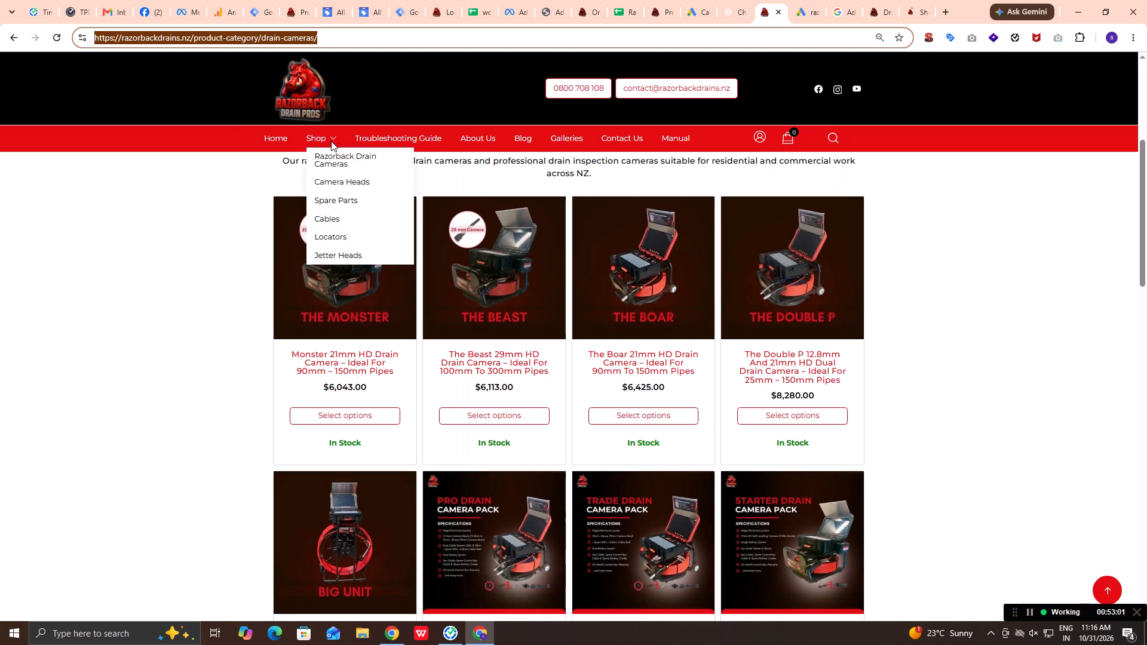
pyautogui.click(925, 0)
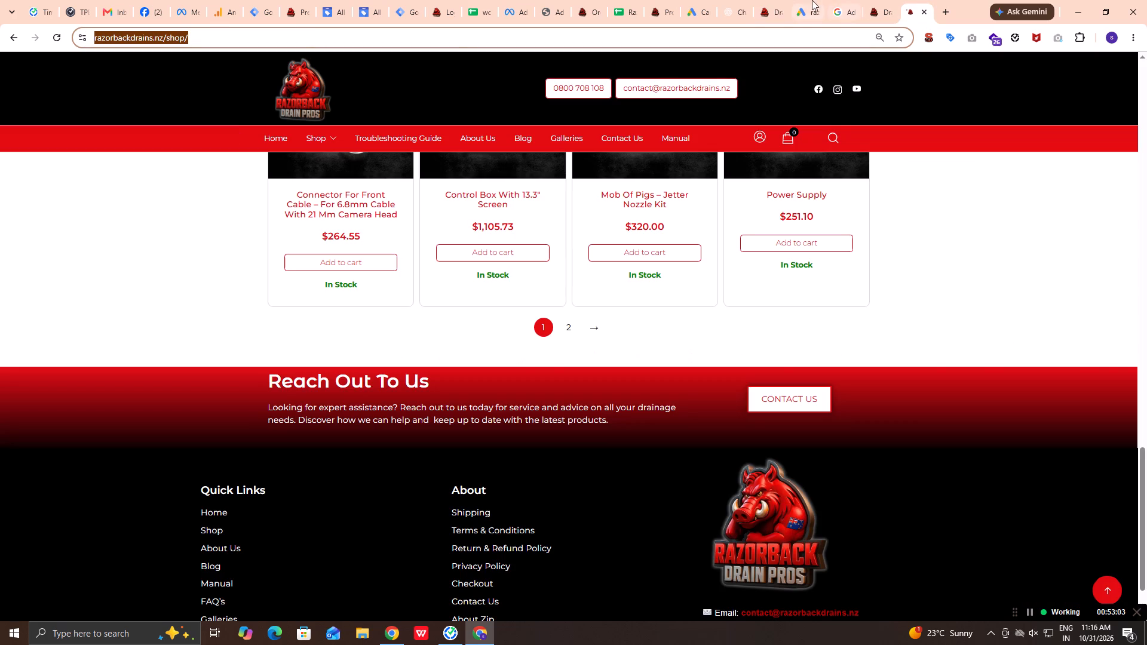
pyautogui.click(805, 0)
pyautogui.click(916, 0)
pyautogui.moveTo(916, 0); pyautogui.dragTo(823, 4)
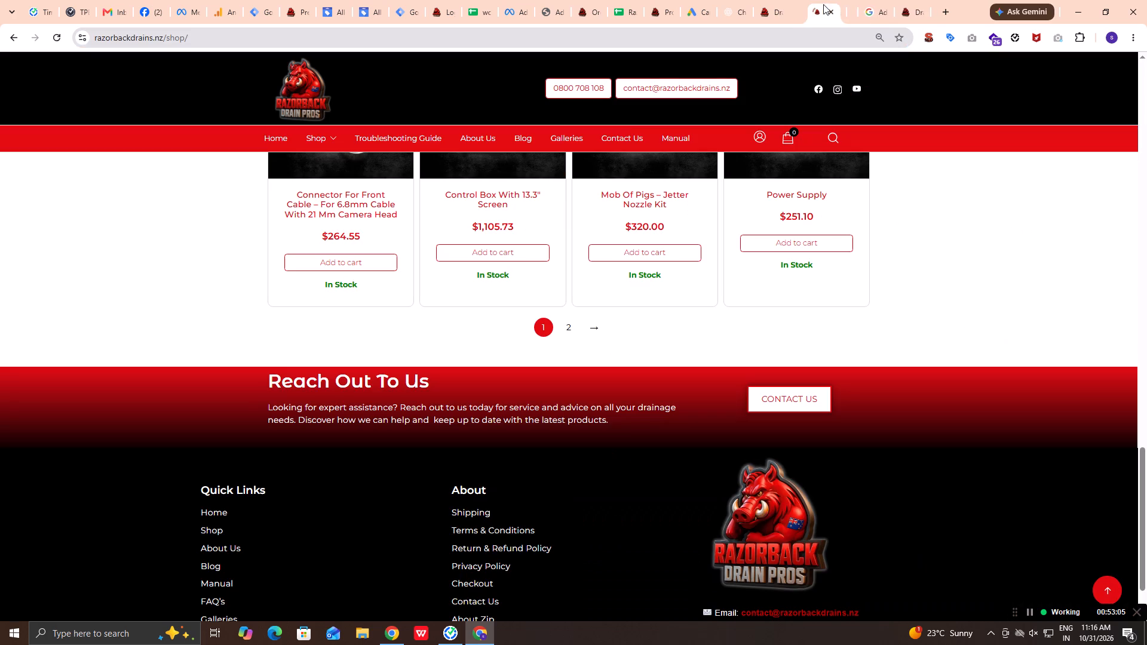
pyautogui.moveTo(823, 4); pyautogui.dragTo(821, 5)
# Compare the products on the razorbackdrains.nz shop page with the images in the campaign's asset library.
pyautogui.scroll(4, 725, 397)
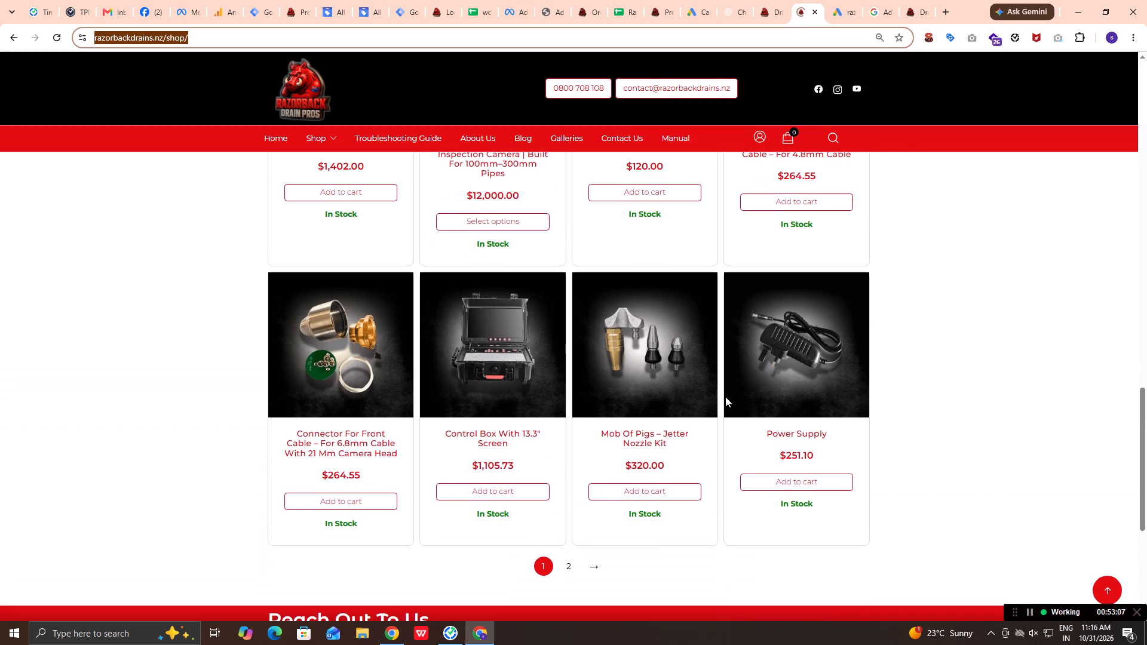
pyautogui.scroll(9, 725, 397)
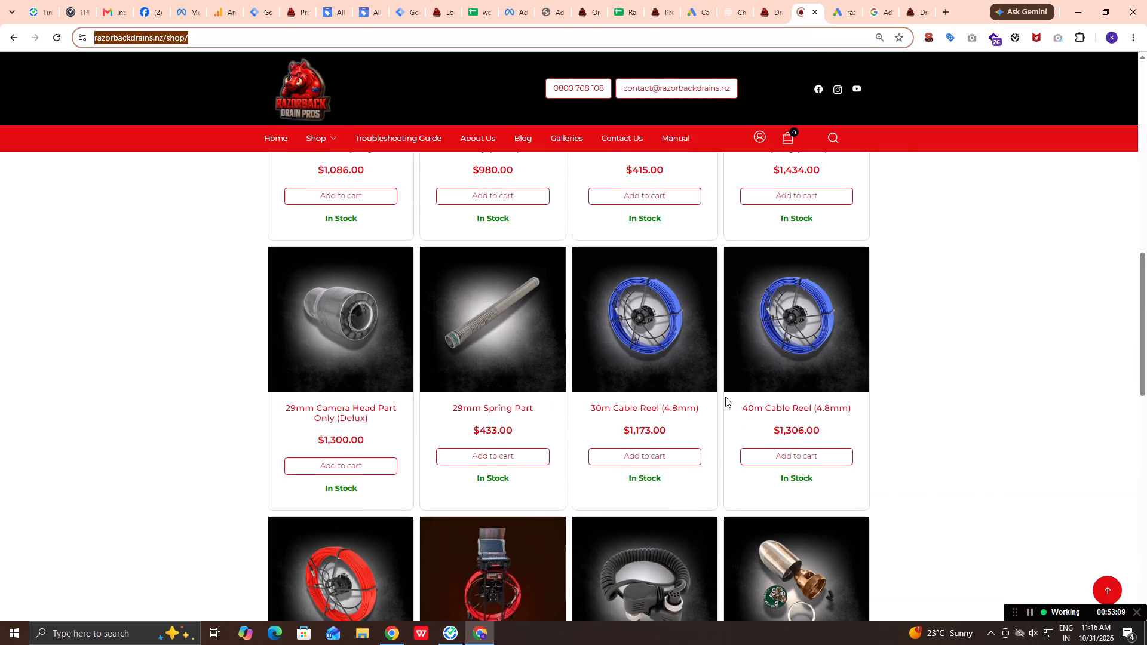
pyautogui.scroll(4, 725, 397)
pyautogui.click(844, 0)
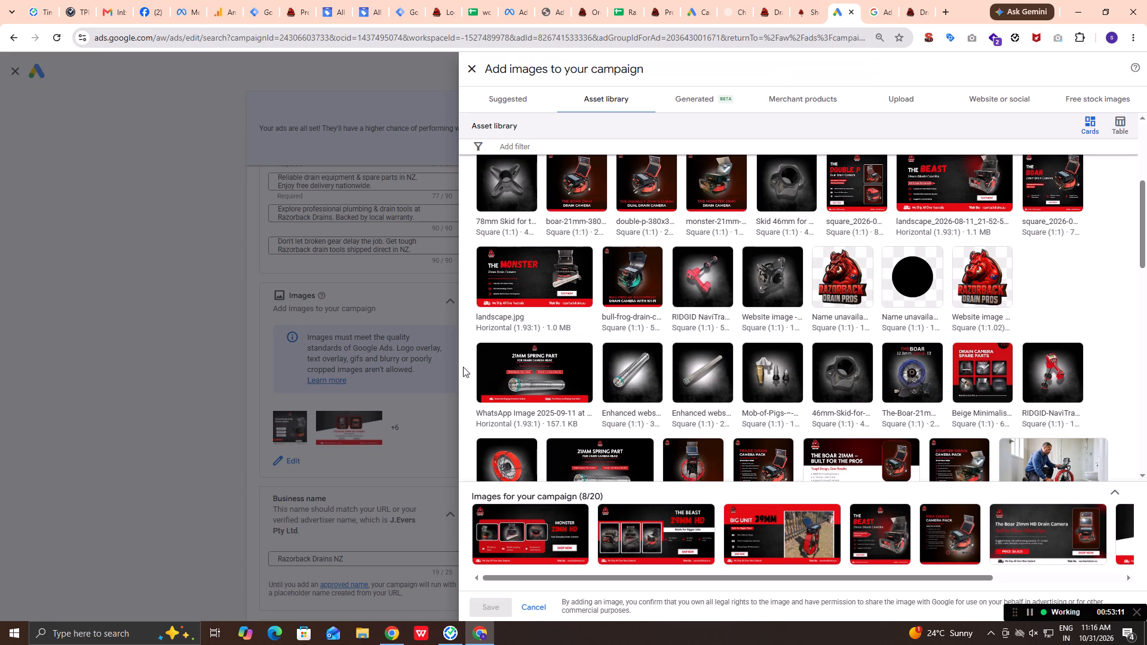
pyautogui.scroll(-1, 828, 351)
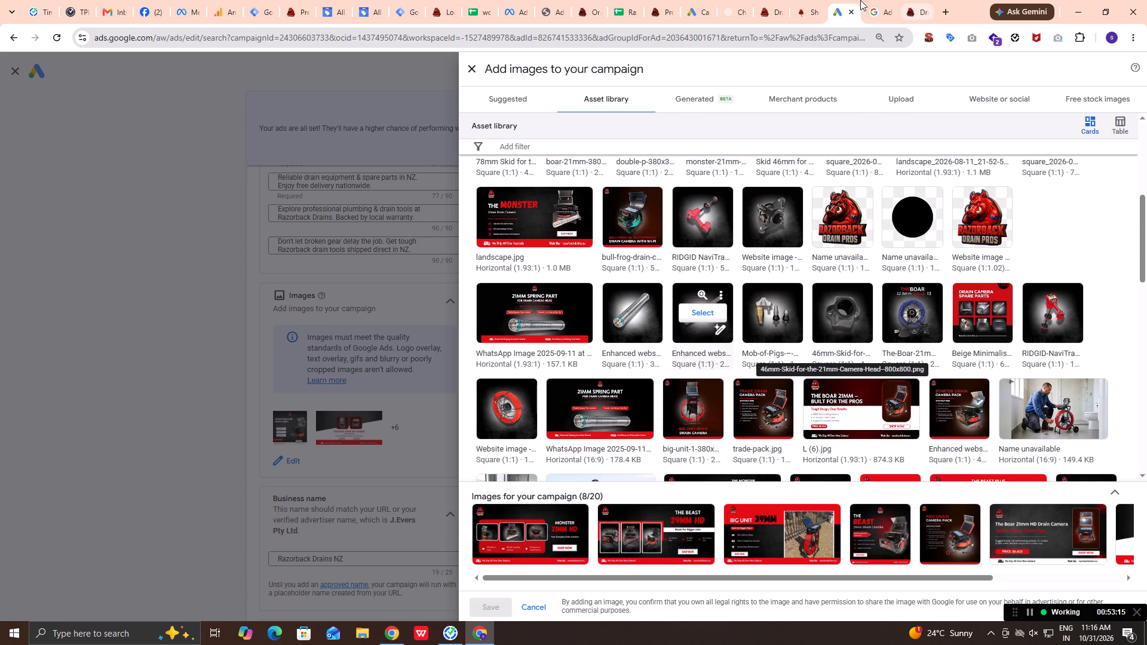
pyautogui.click(813, 6)
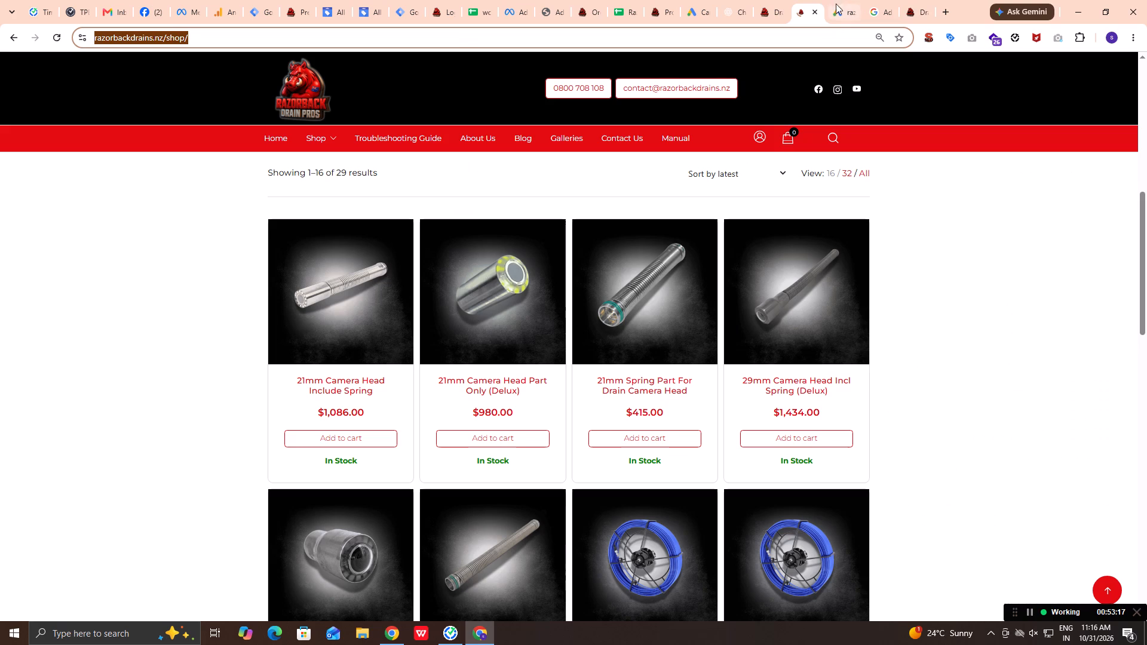
# Look through the rest of the first asset library page for images matching the shop's products.
pyautogui.click(844, 0)
pyautogui.scroll(-1, 844, 275)
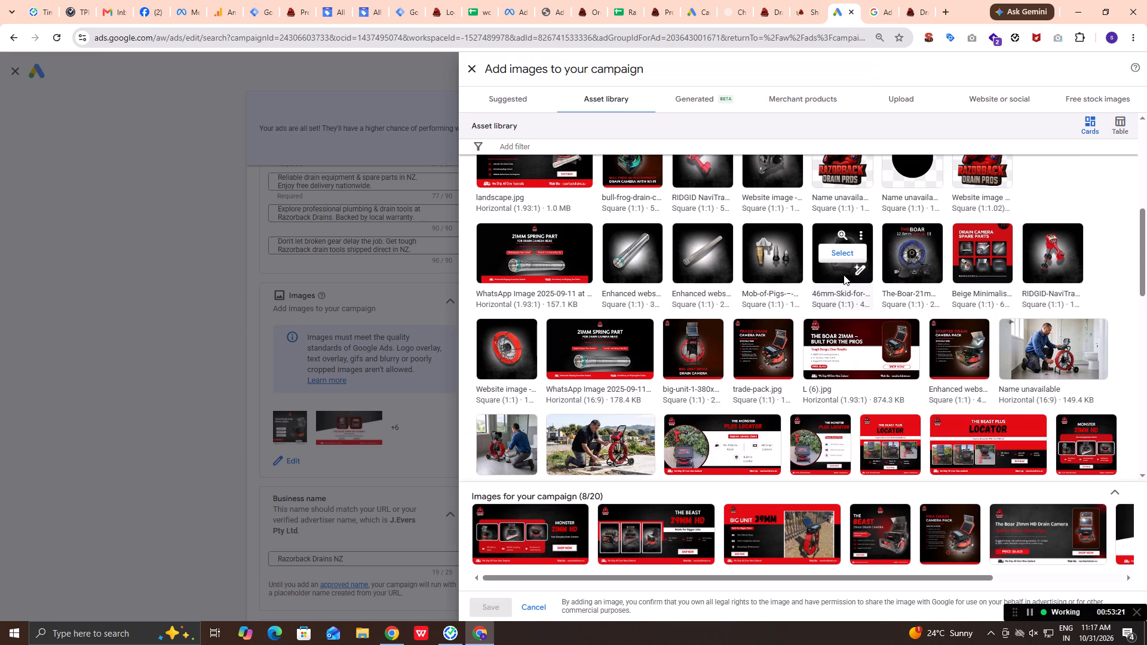
pyautogui.scroll(-3, 844, 275)
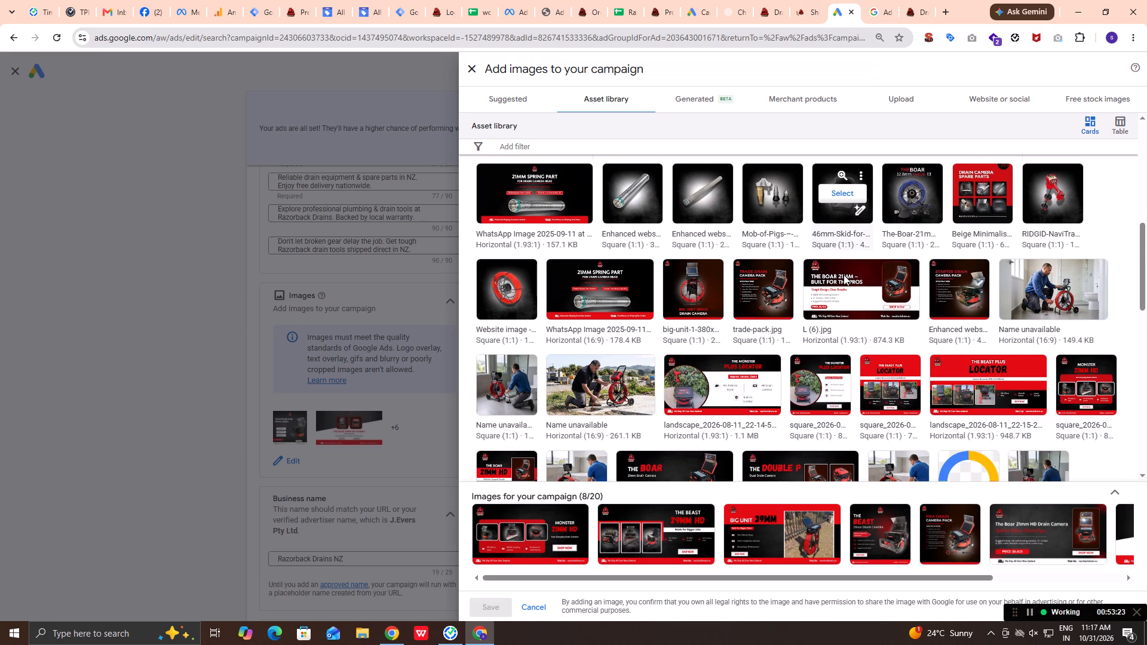
pyautogui.scroll(-2, 844, 275)
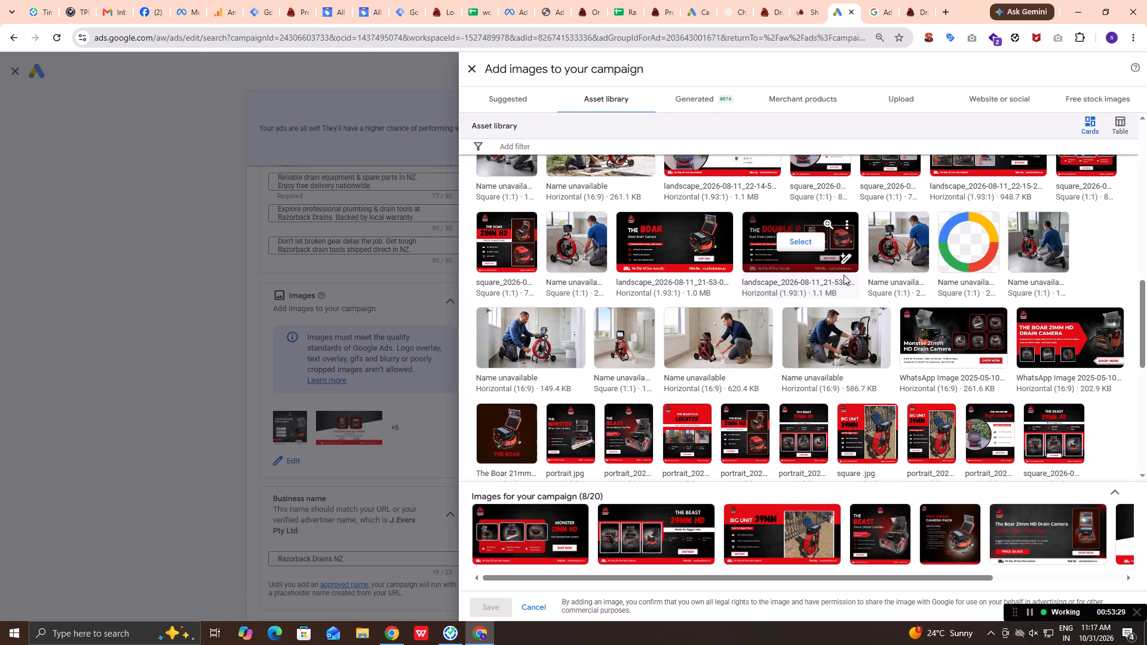
pyautogui.scroll(-4, 844, 275)
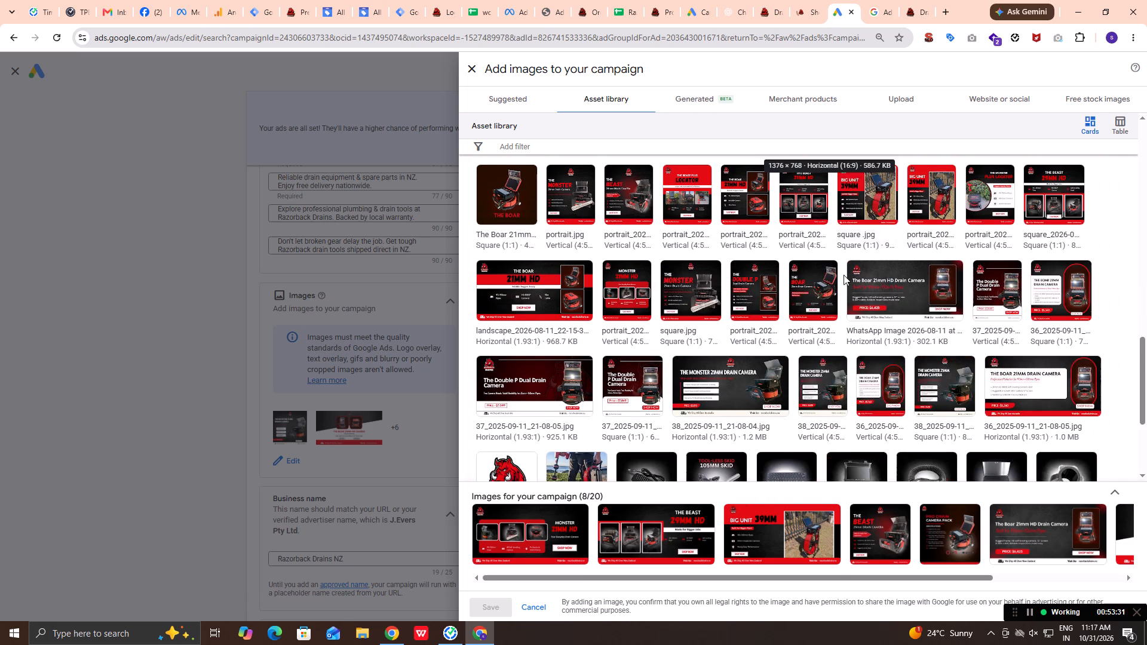
pyautogui.scroll(-4, 844, 275)
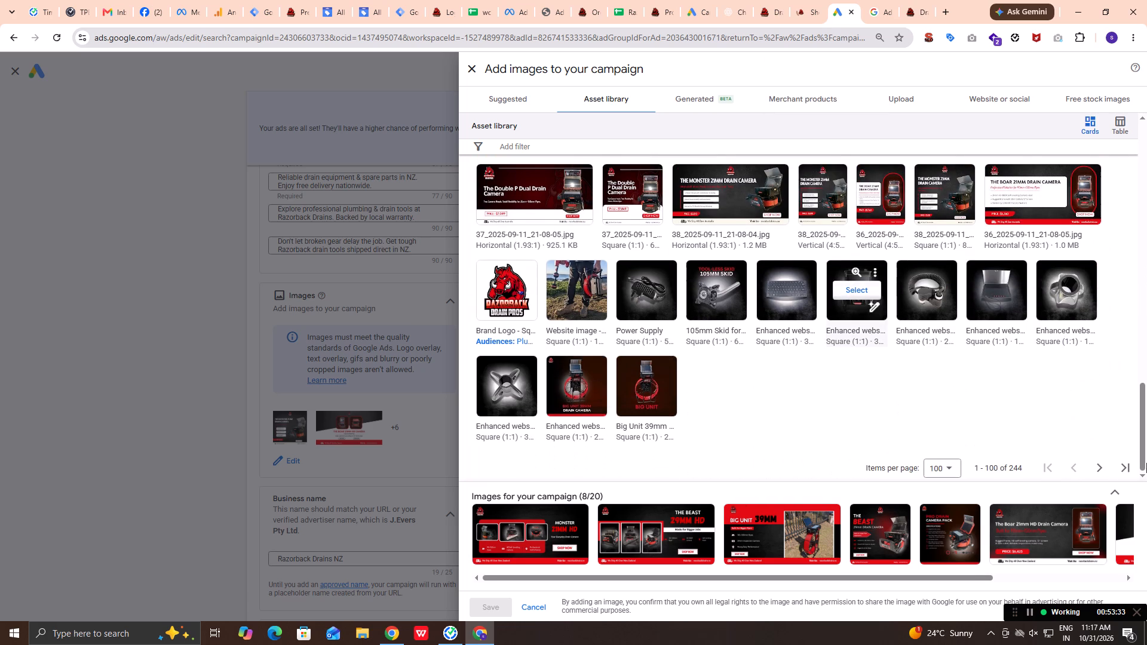
# Examine the second and third asset library pages for further product images suited to the campaign.
pyautogui.click(1101, 469)
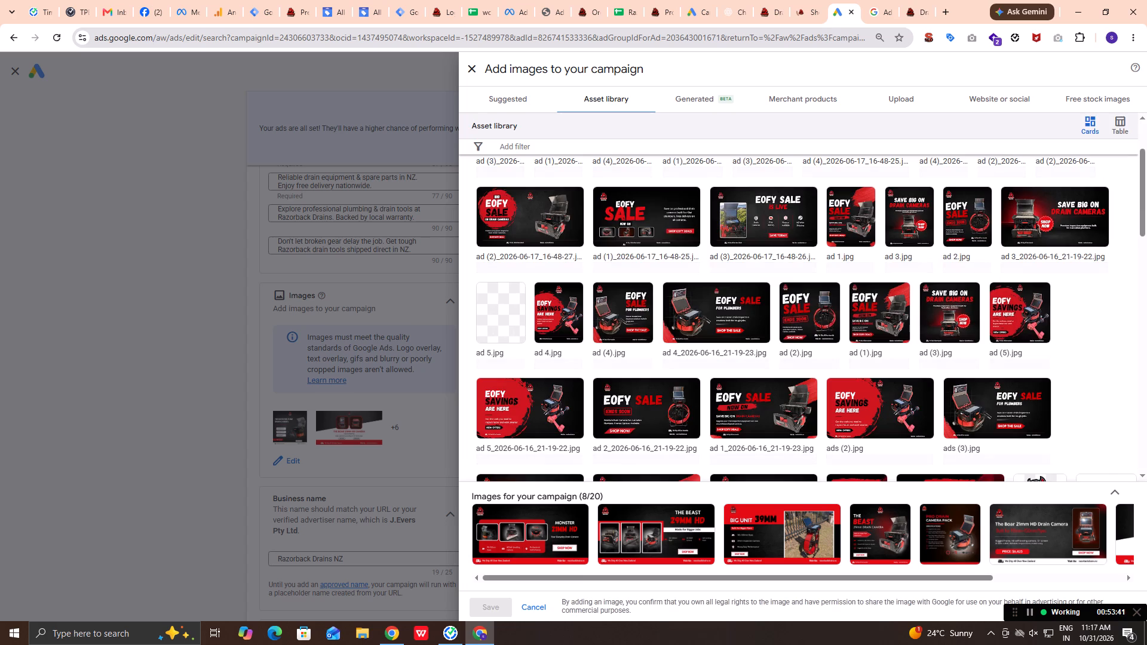
pyautogui.scroll(-16, 1101, 469)
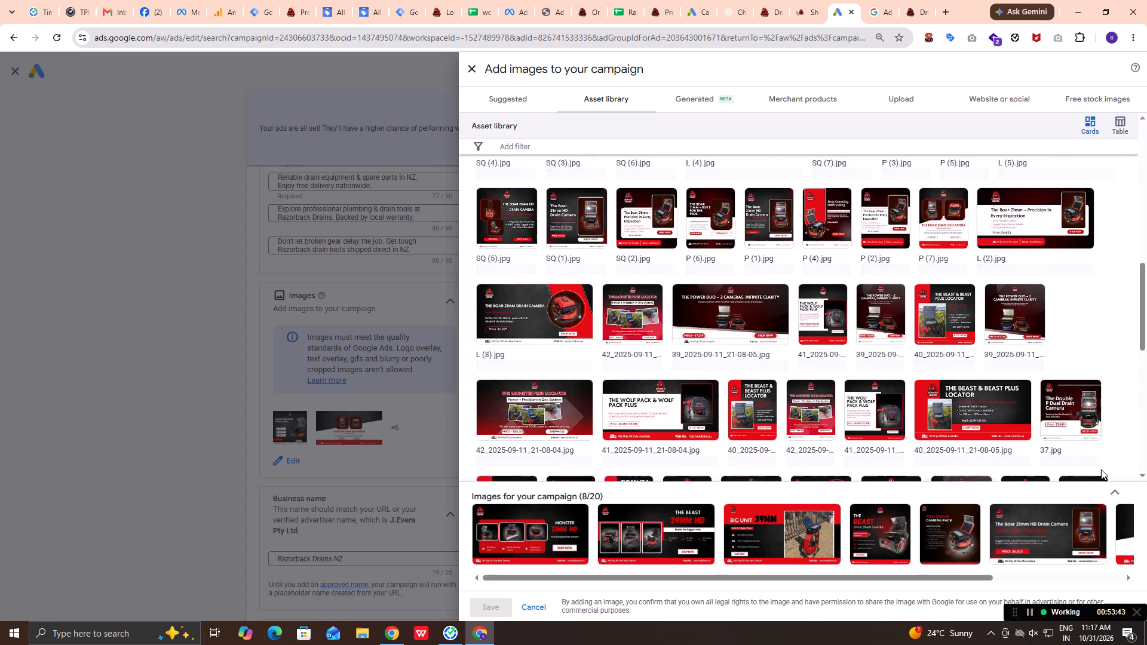
pyautogui.scroll(1, 1101, 469)
pyautogui.scroll(-5, 1101, 469)
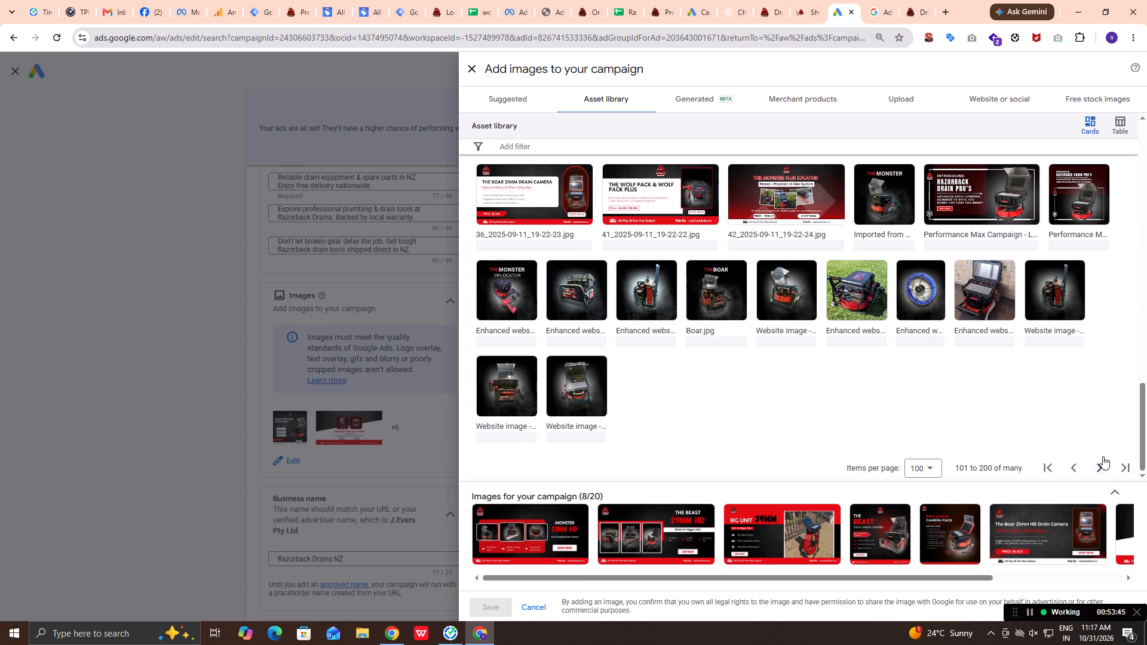
pyautogui.click(1099, 460)
pyautogui.click(1099, 470)
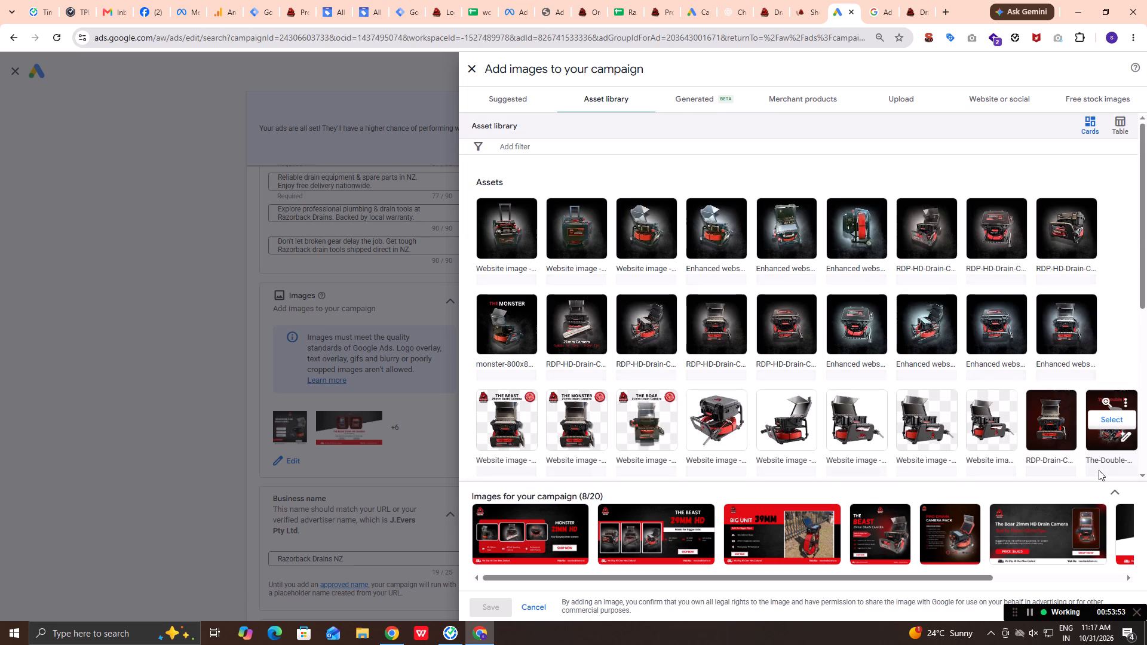
pyautogui.scroll(-5, 1099, 470)
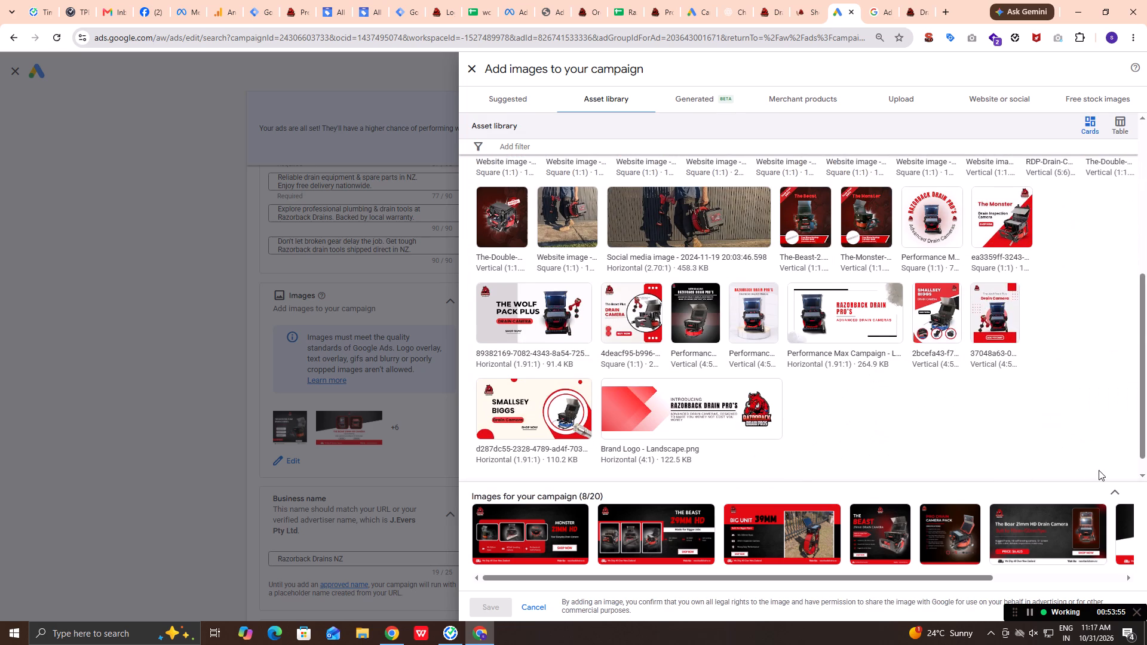
pyautogui.scroll(-2, 1099, 470)
pyautogui.scroll(1, 1099, 470)
pyautogui.scroll(-1, 1099, 470)
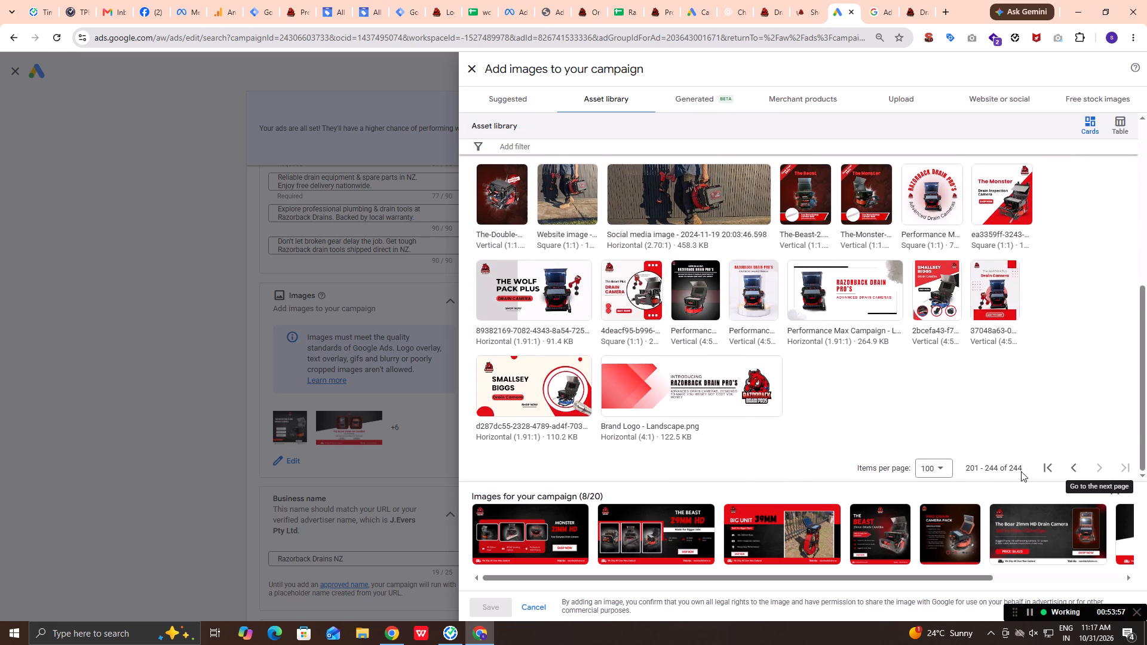
# From the first asset library page, add the RIDGID NaviTrack image and the 1.93:1 horizontal 21mm Spring Part banner to the campaign images.
pyautogui.click(1043, 466)
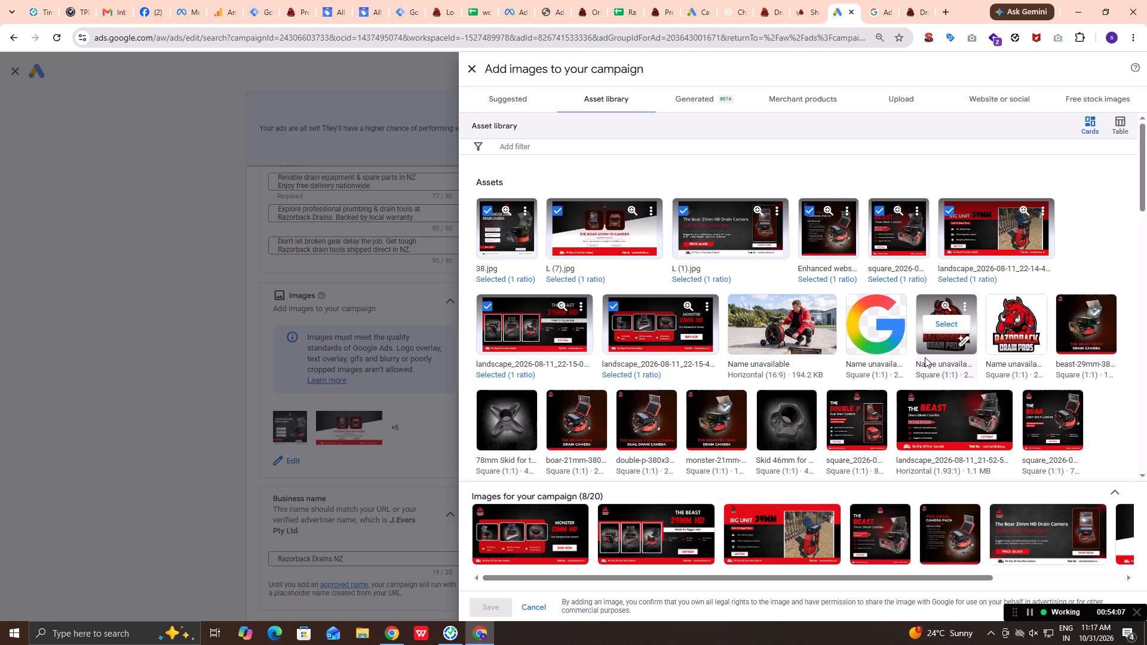
pyautogui.scroll(-3, 925, 357)
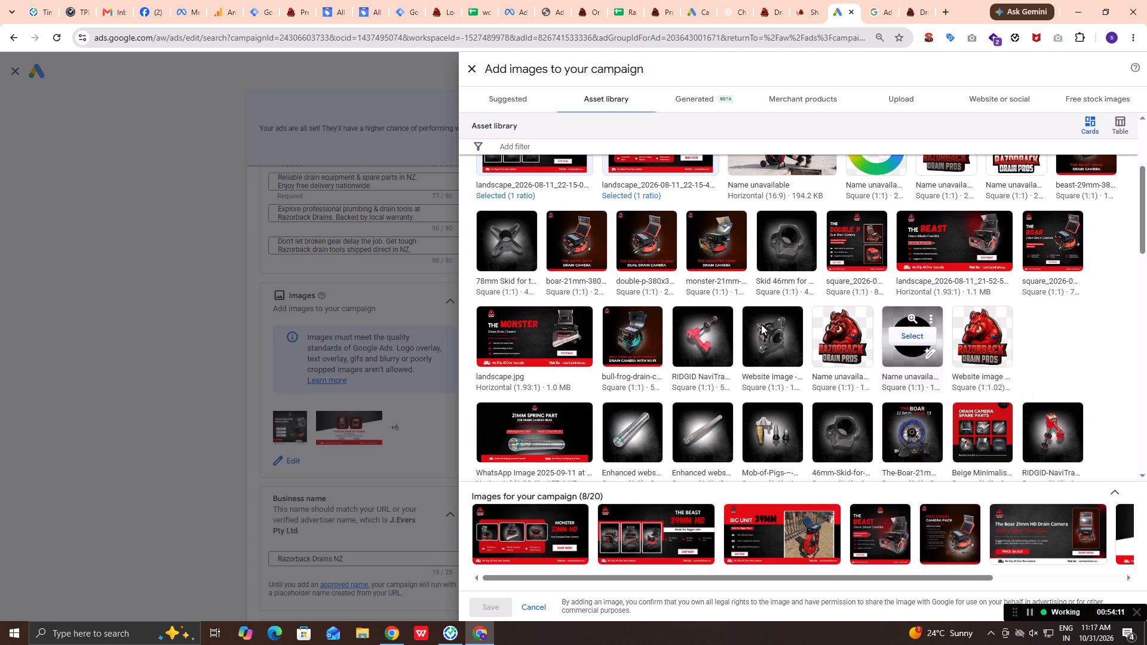
pyautogui.click(697, 343)
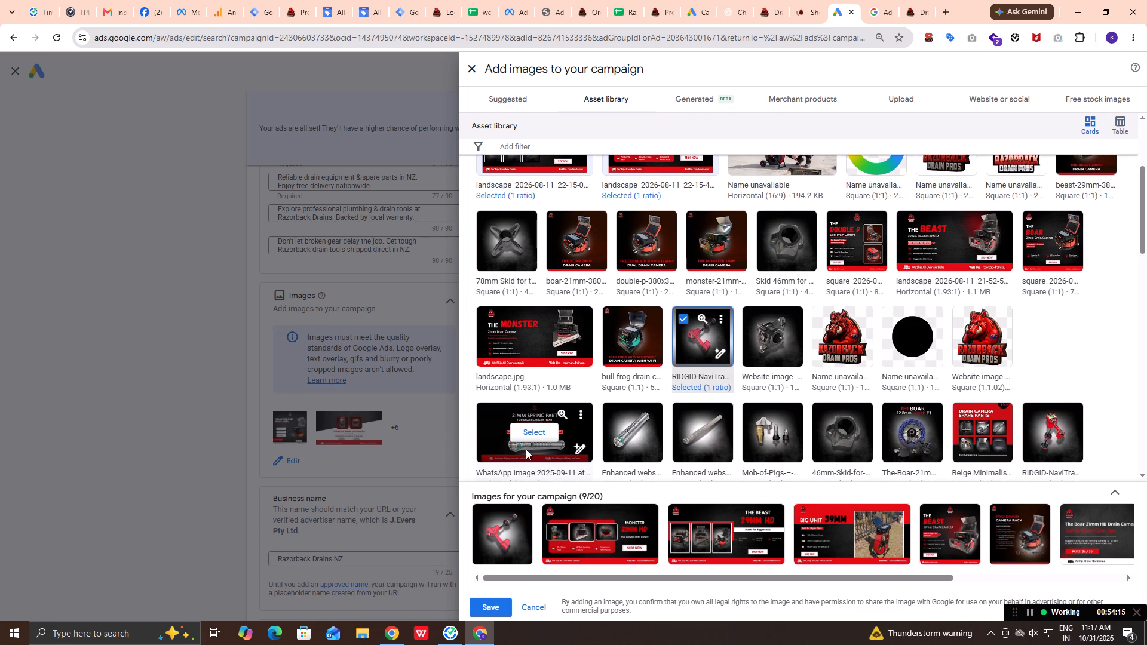
pyautogui.click(533, 430)
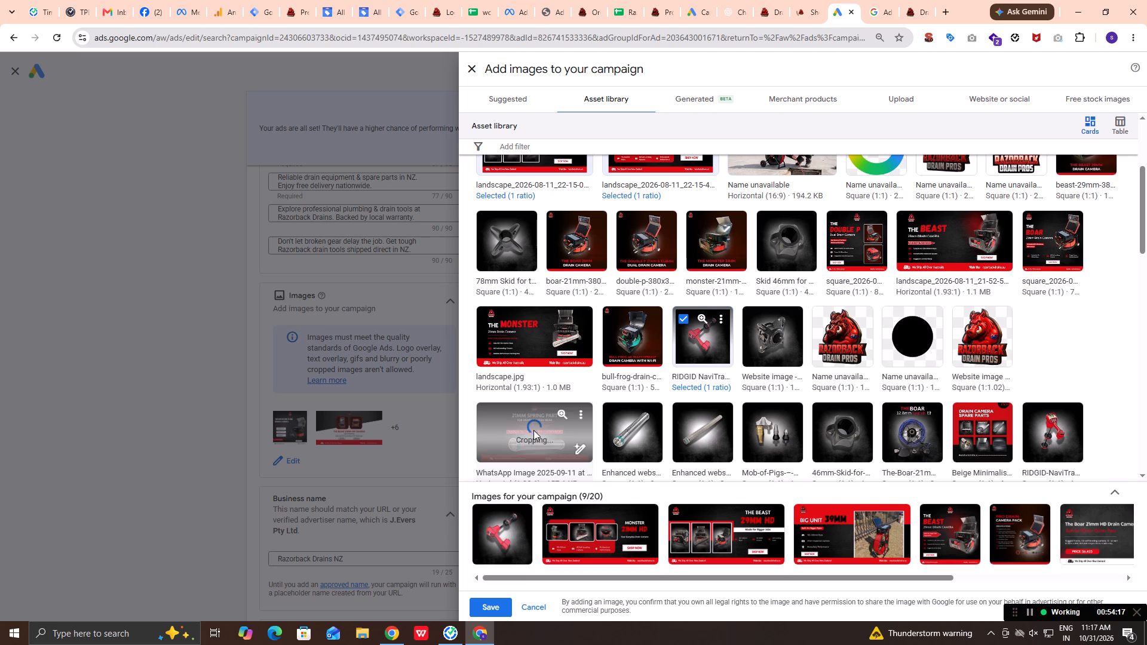
# Inspect the crop options of the added 21mm Spring Part banner and return to the asset library.
pyautogui.click(533, 554)
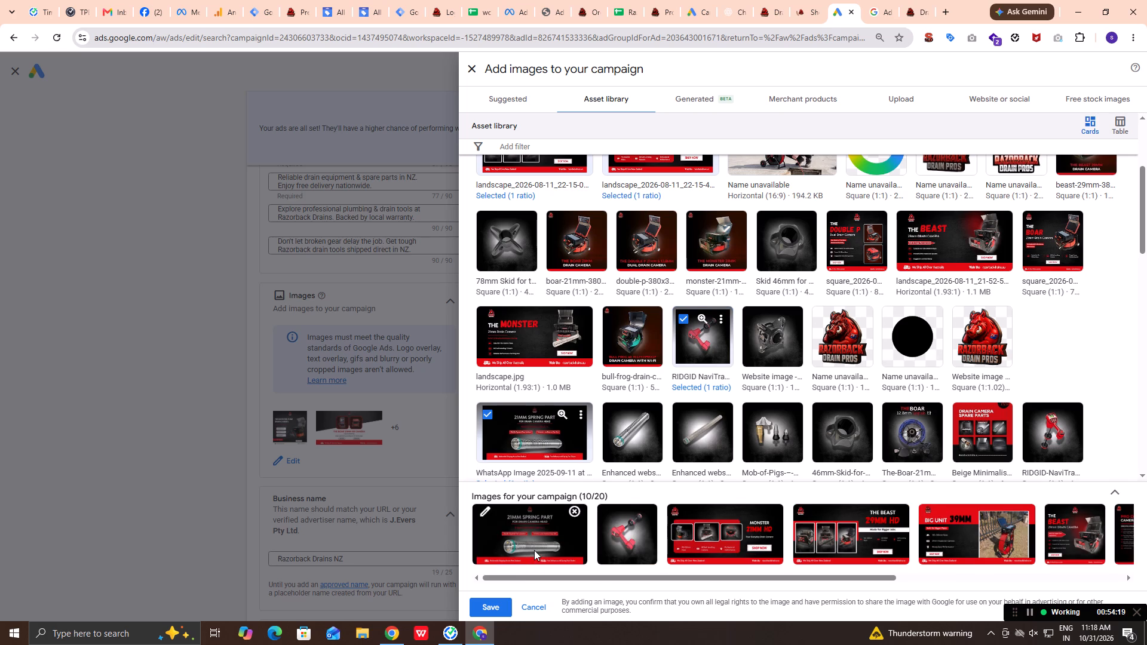
pyautogui.click(533, 545)
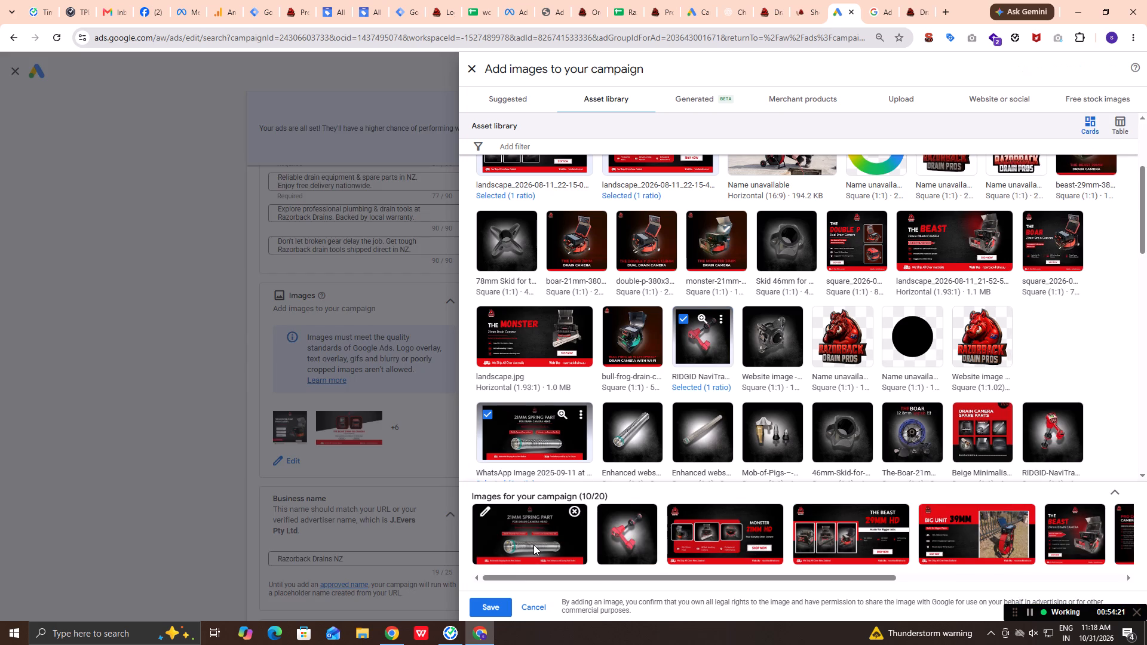
pyautogui.click(533, 545)
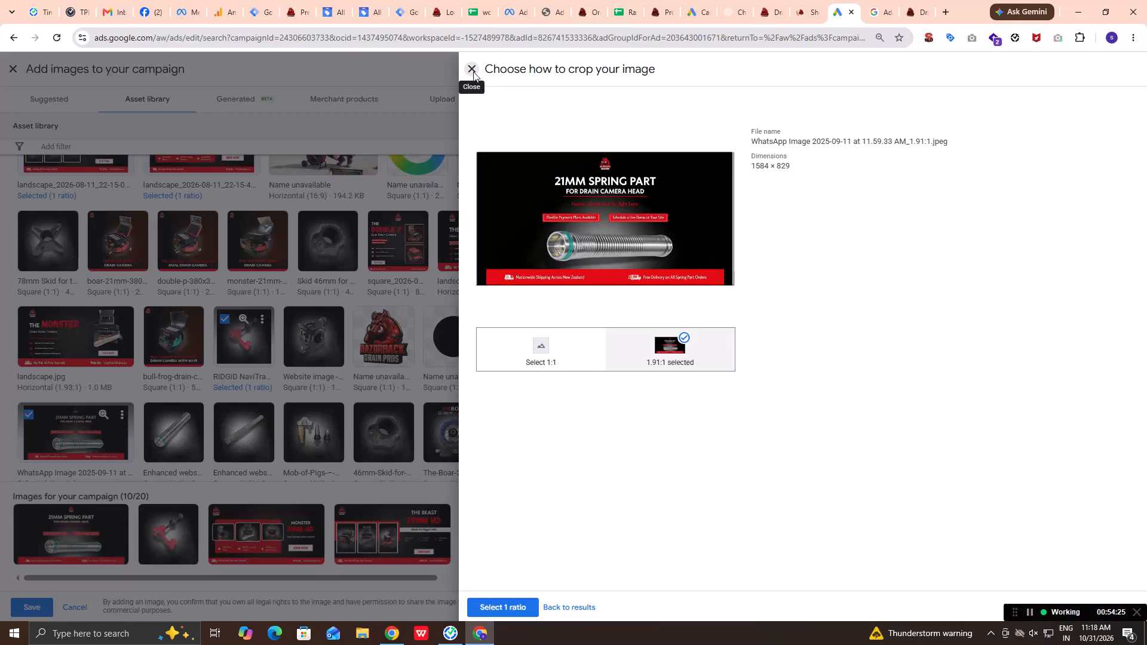
pyautogui.click(472, 68)
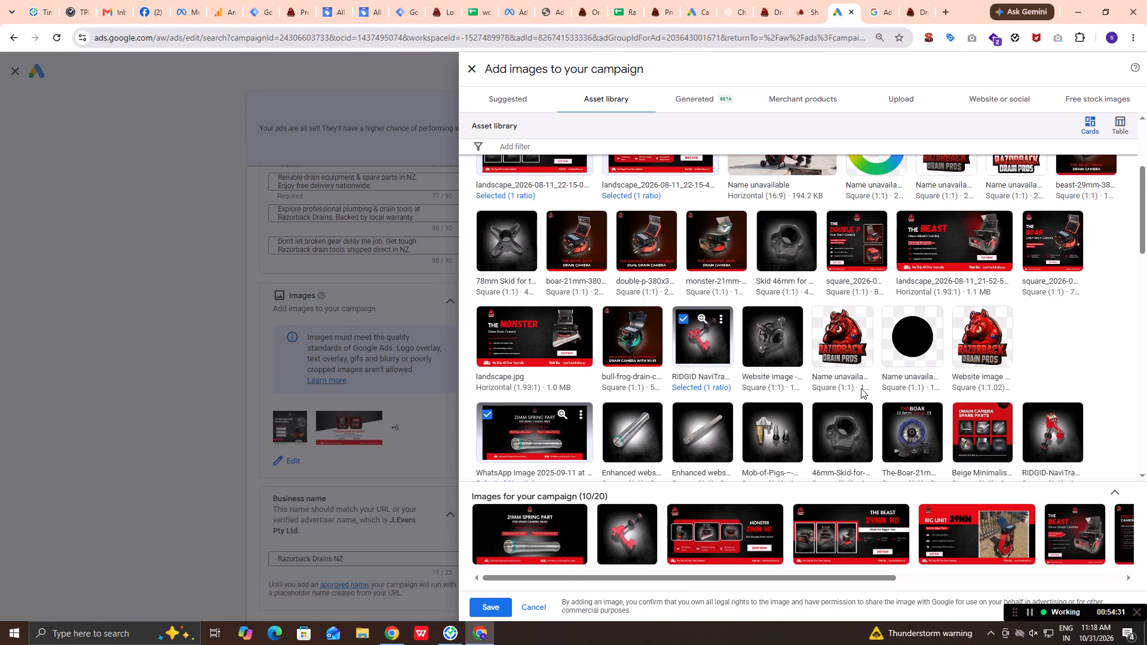
# Check nearby asset library images against the camera parts, cable reels, connectors and nozzle kit listed on the shop page.
pyautogui.scroll(-1, 861, 388)
pyautogui.scroll(1, 861, 388)
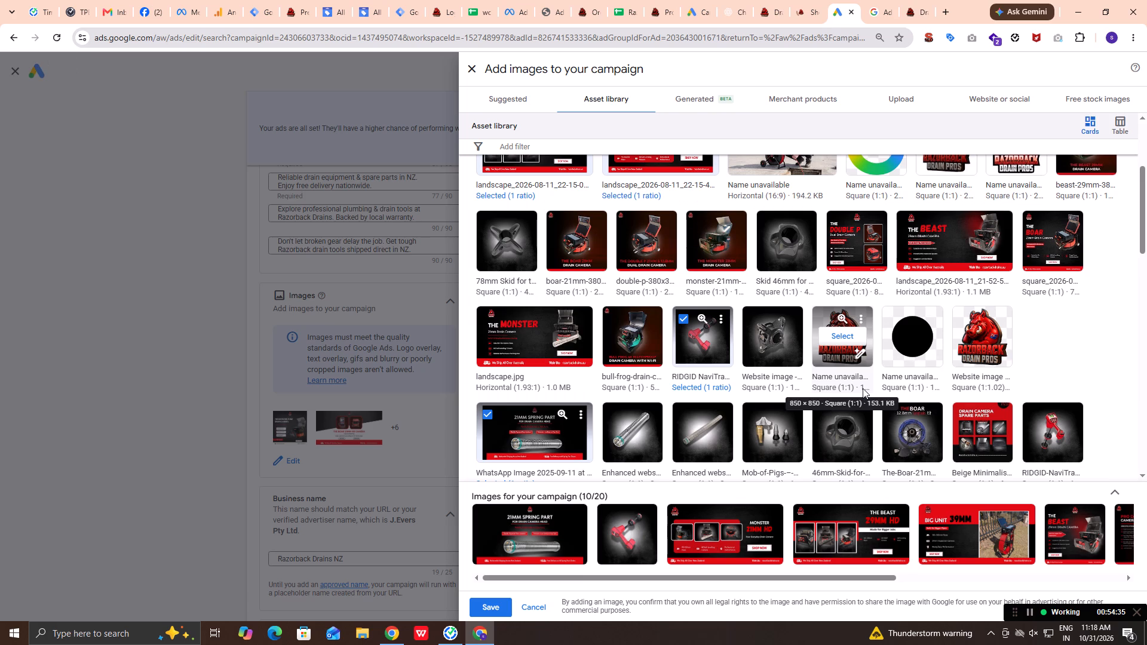
pyautogui.scroll(-1, 682, 457)
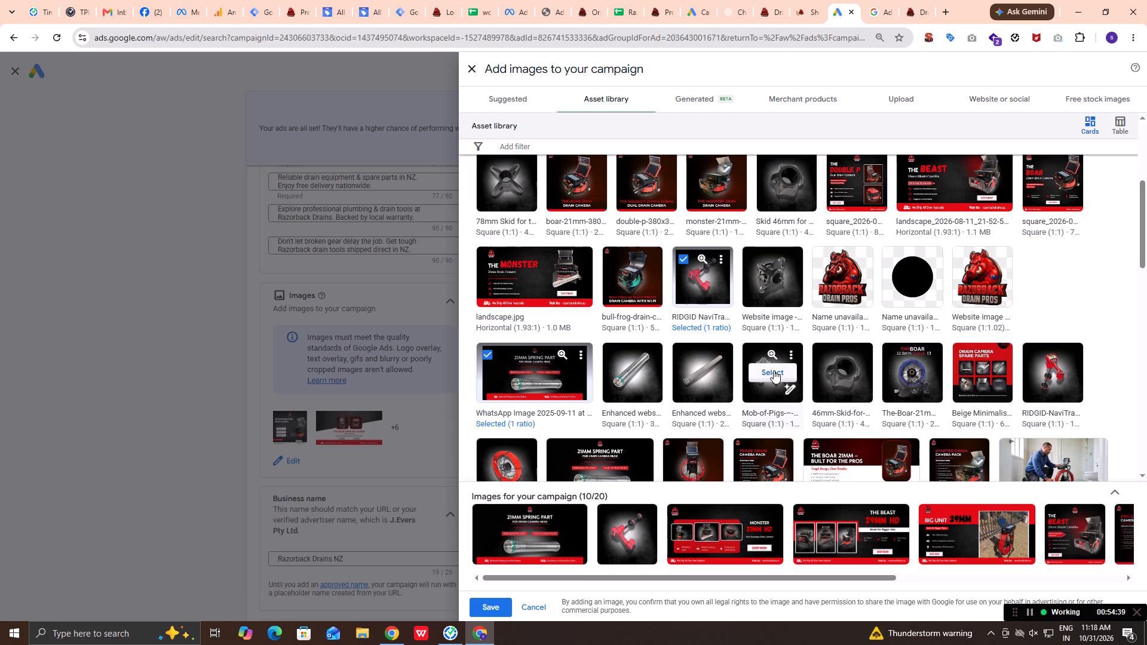
pyautogui.click(801, 2)
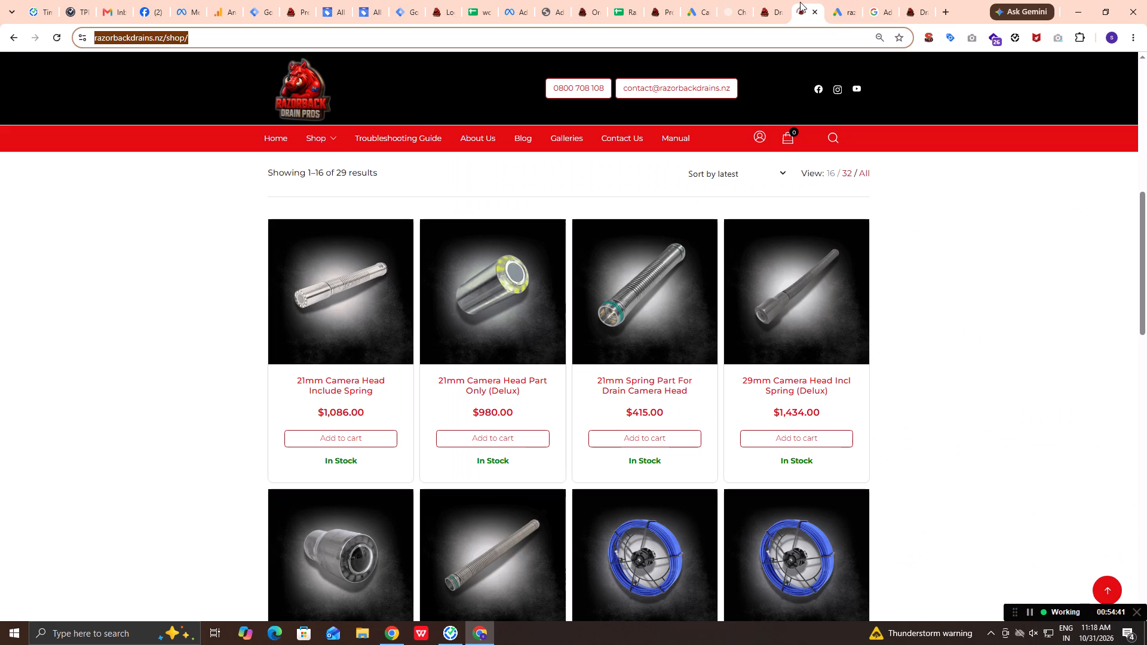
pyautogui.scroll(-6, 839, 287)
pyautogui.scroll(1, 837, 297)
pyautogui.scroll(-1, 837, 297)
pyautogui.scroll(1, 837, 297)
pyautogui.scroll(-2, 837, 297)
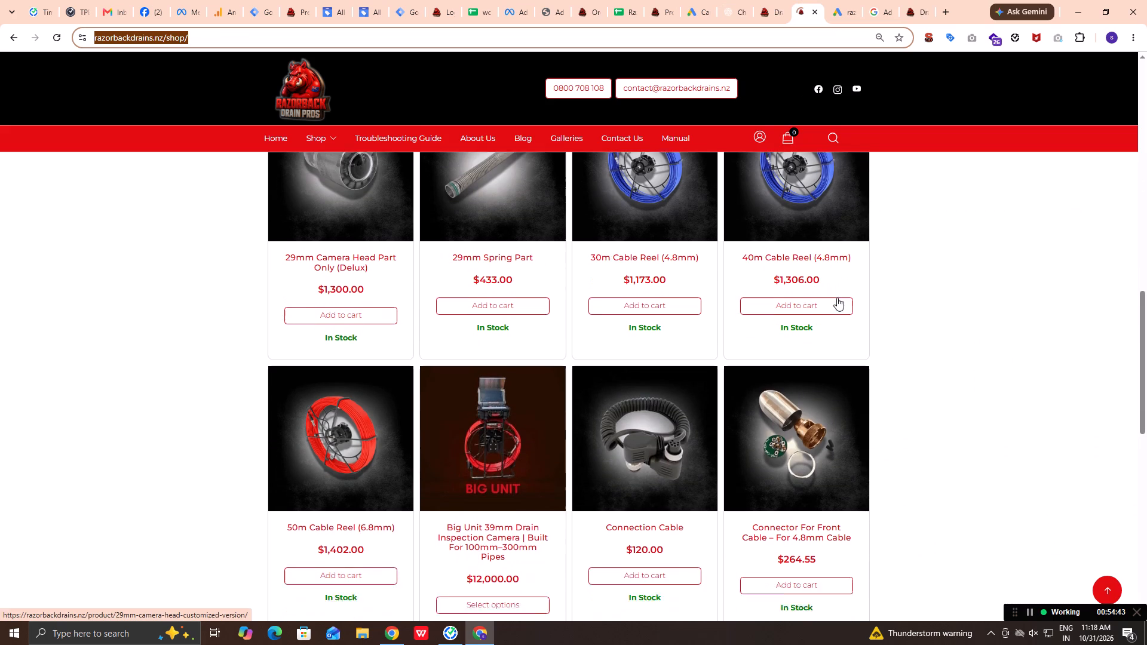
pyautogui.scroll(-1, 837, 297)
pyautogui.scroll(1, 837, 297)
pyautogui.scroll(-3, 837, 297)
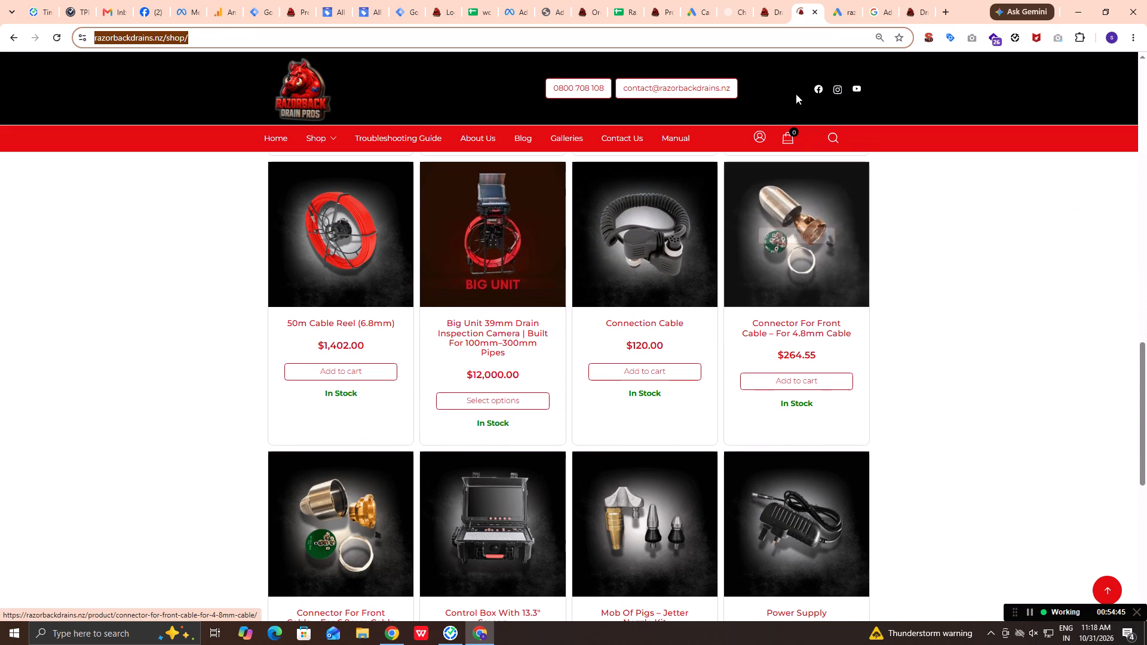
# Back in the asset library, add the square Mob-of-Pigs nozzle kit and red cable reel images to the campaign images.
pyautogui.click(841, 5)
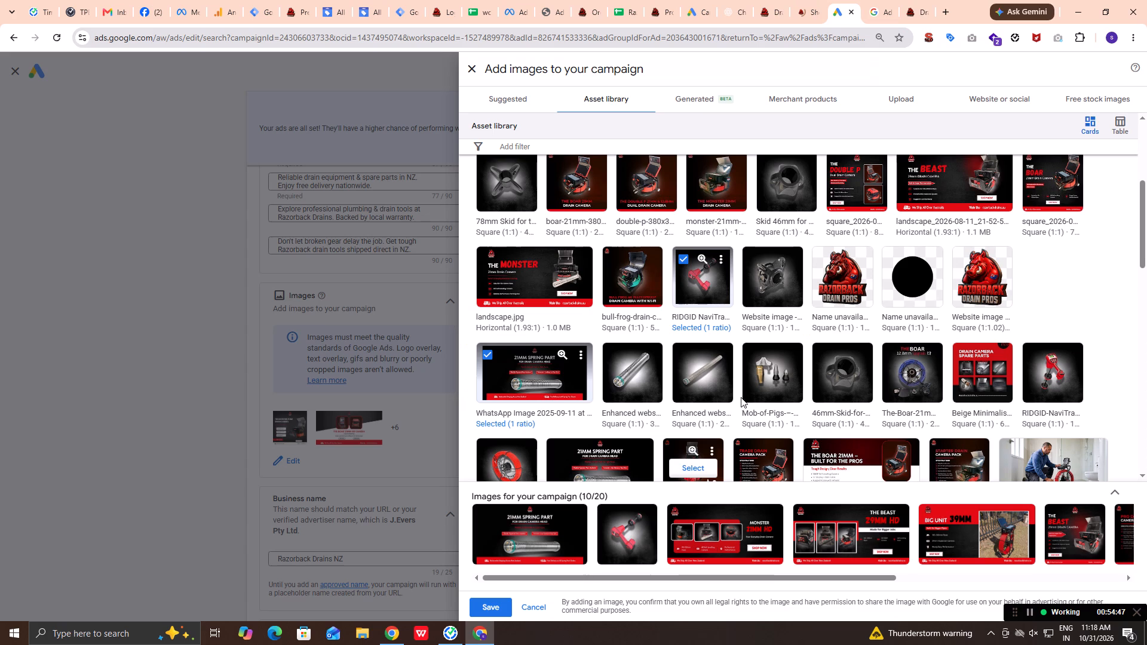
pyautogui.click(775, 377)
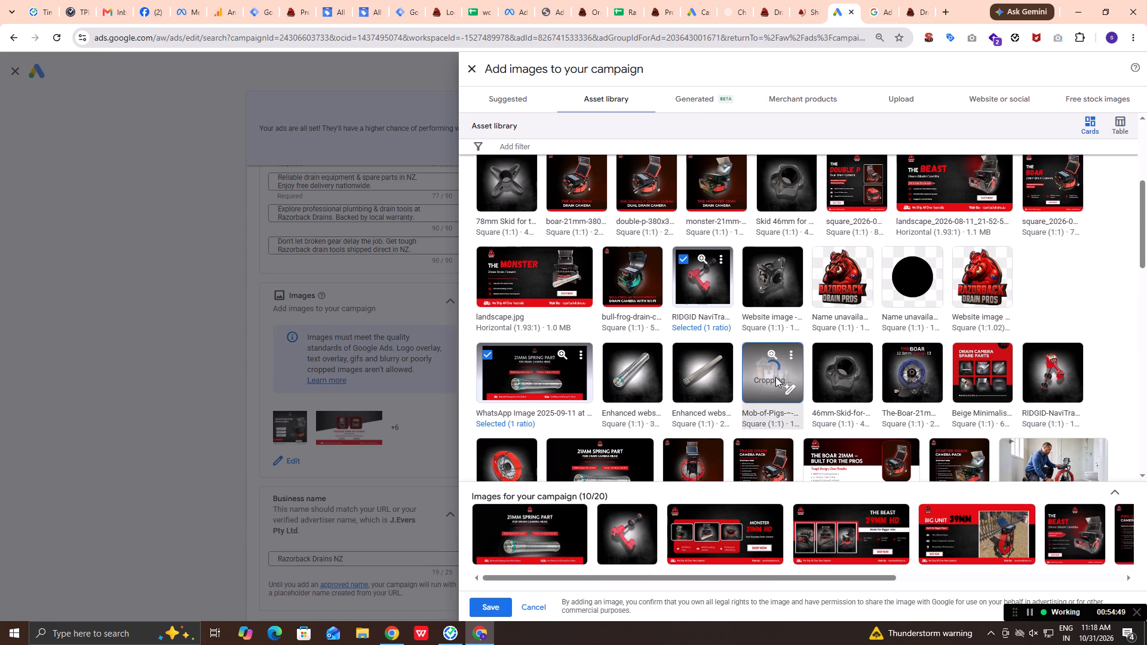
pyautogui.scroll(-2, 775, 377)
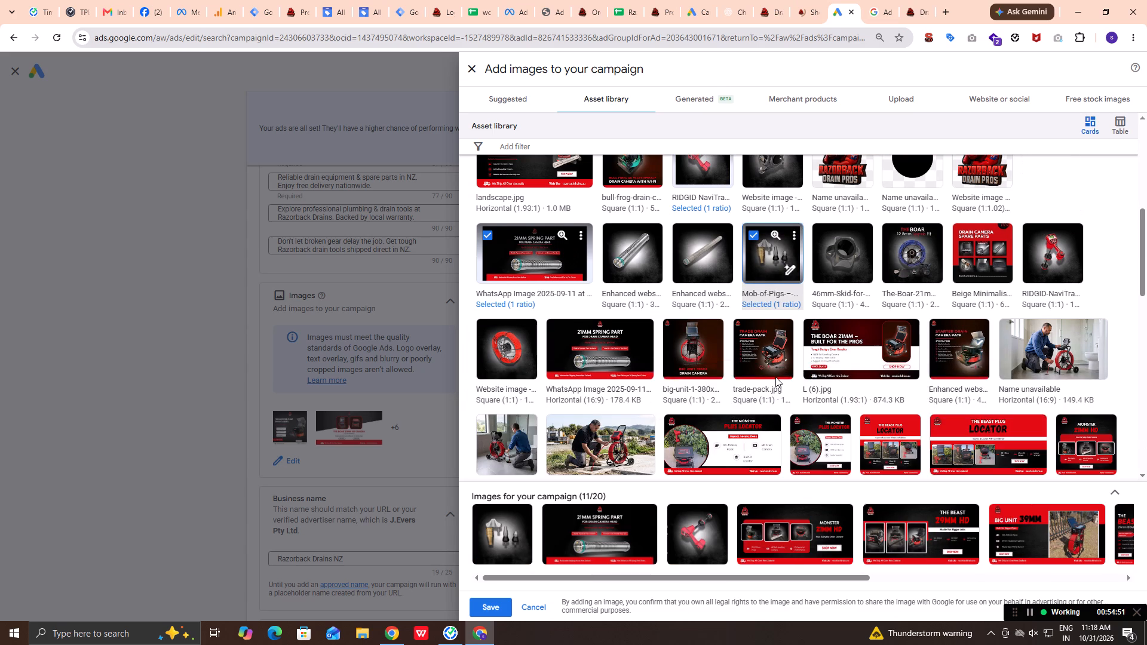
pyautogui.click(505, 352)
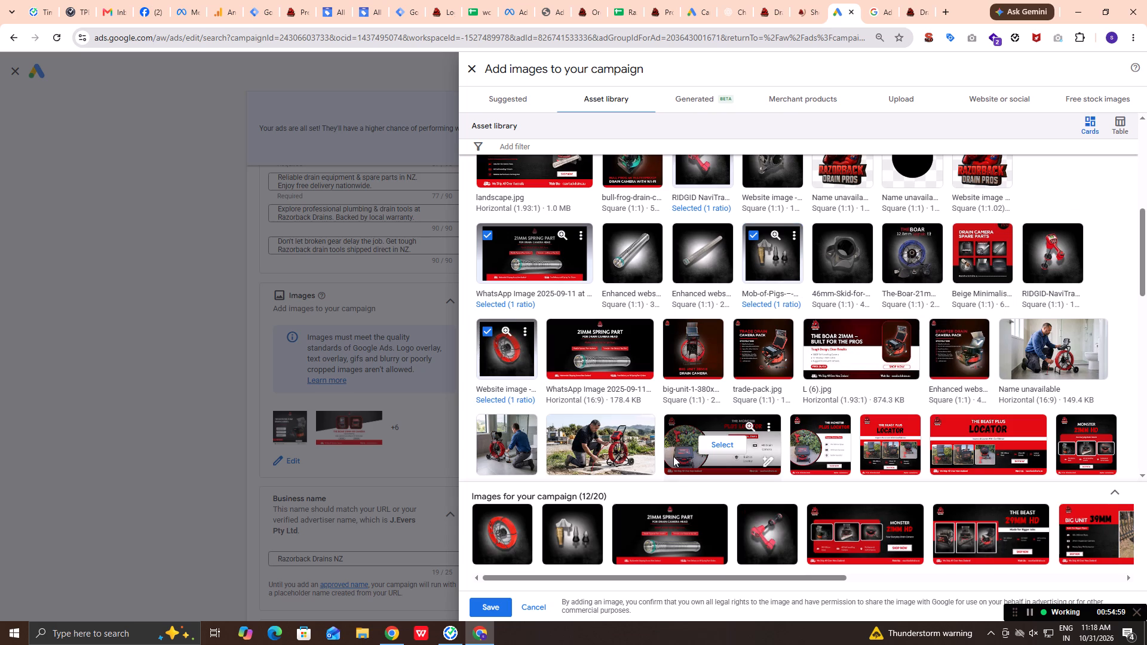
# Compare the remaining images on the first asset library page with the camera parts, cable reels and connectors on the shop page.
pyautogui.scroll(-2, 673, 456)
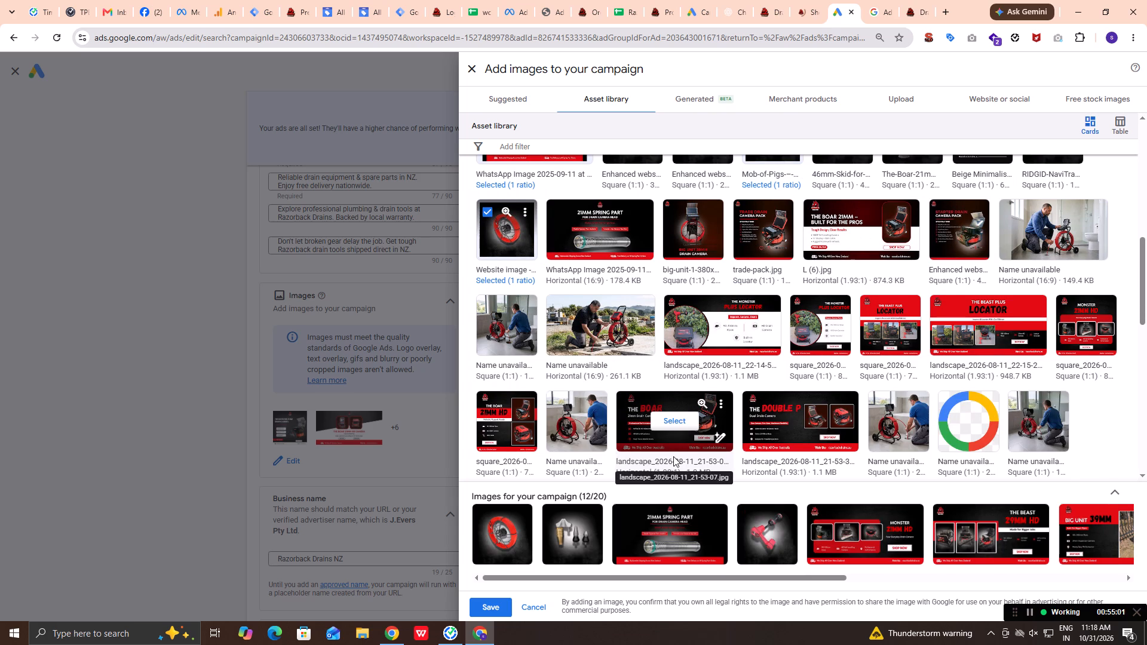
pyautogui.scroll(-3, 673, 456)
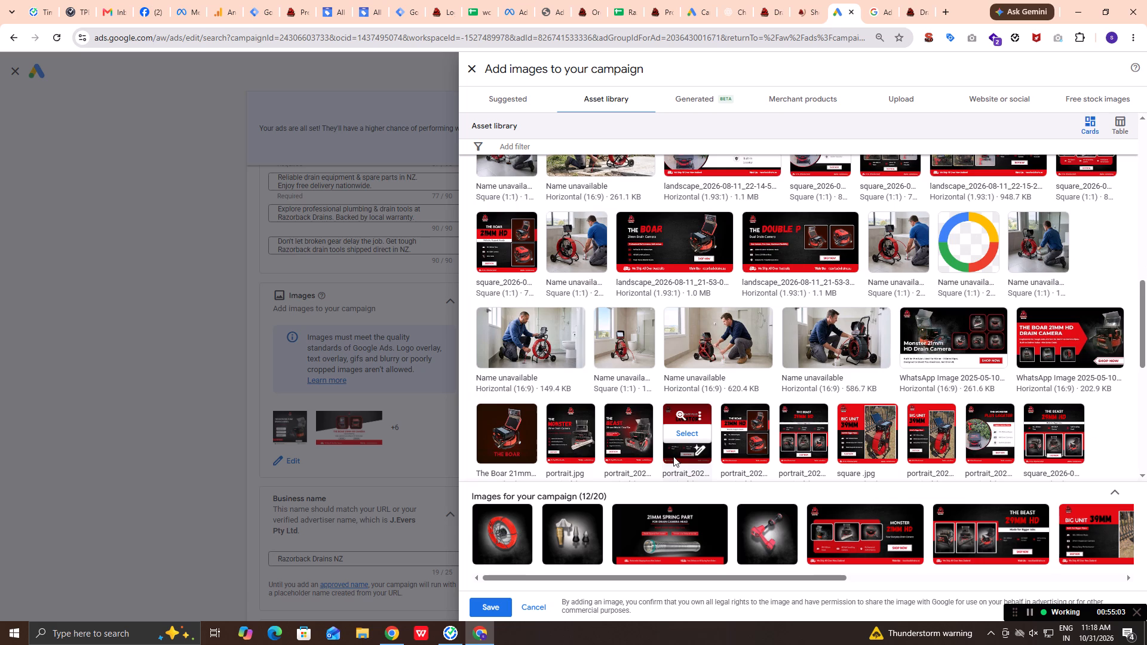
pyautogui.scroll(-3, 673, 456)
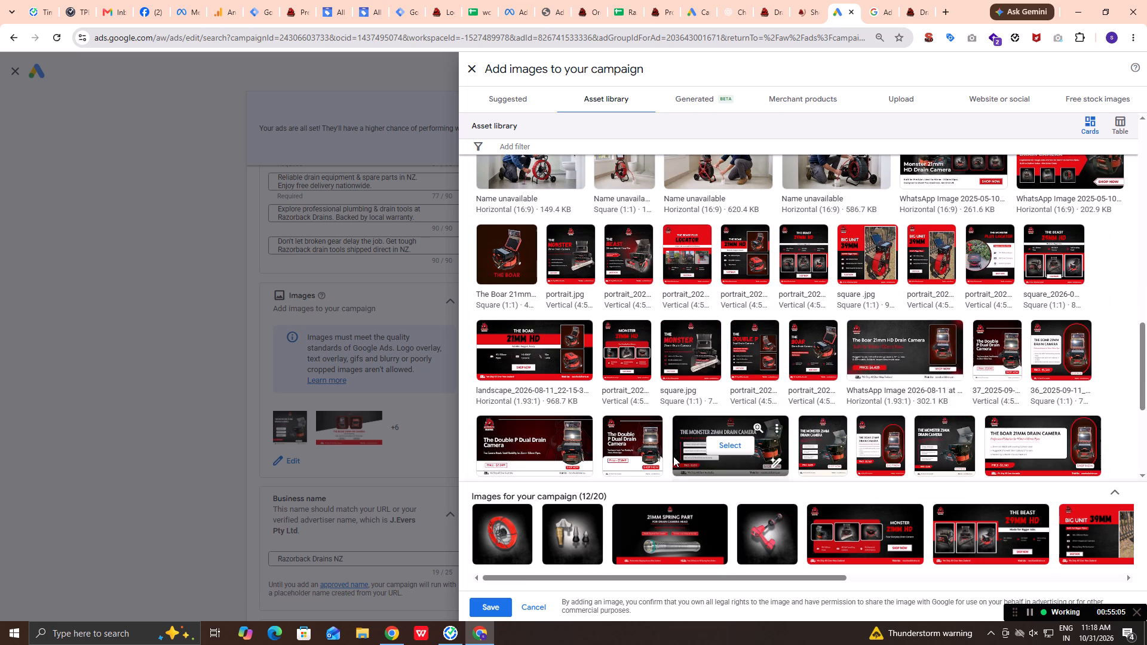
pyautogui.scroll(-2, 673, 456)
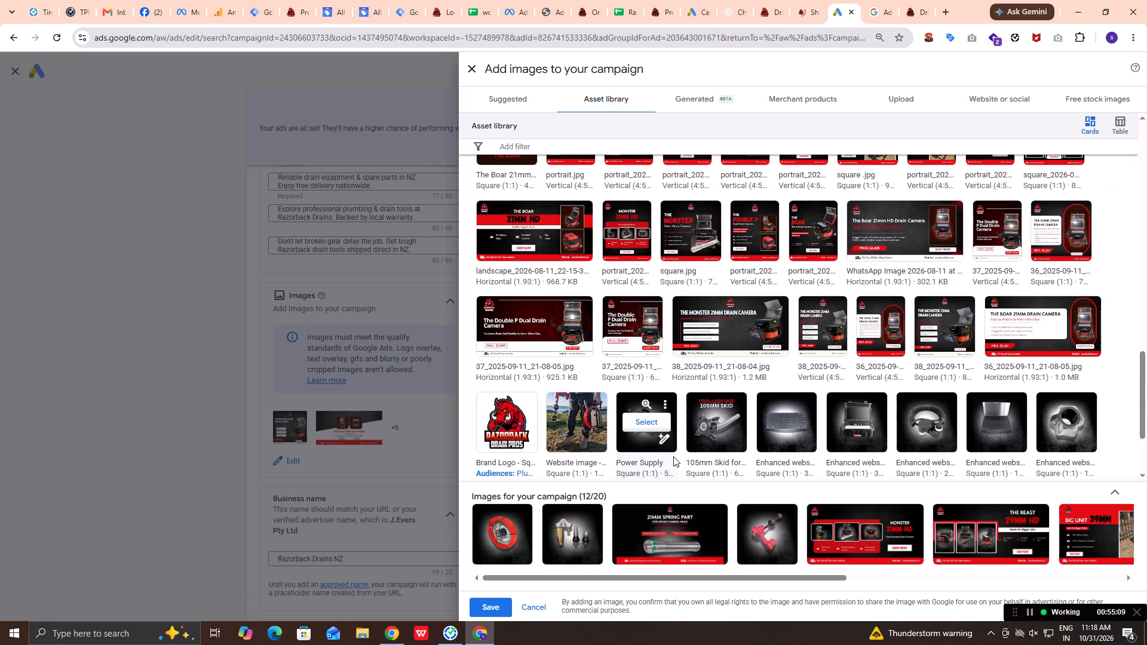
pyautogui.scroll(-2, 673, 456)
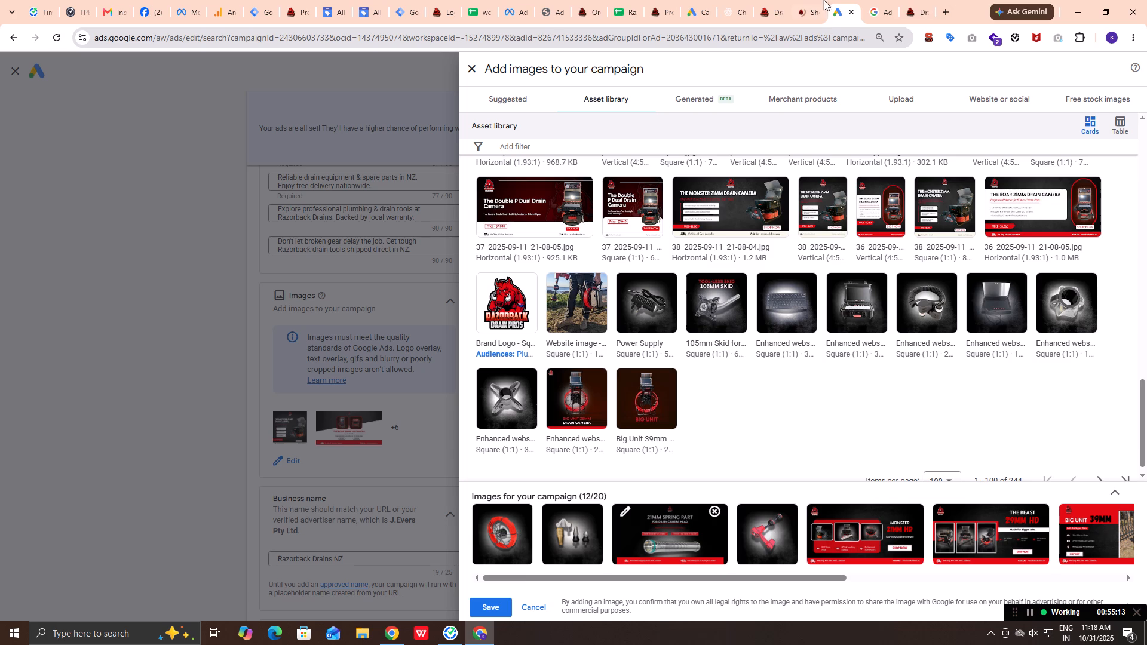
pyautogui.click(808, 1)
pyautogui.scroll(-3, 860, 284)
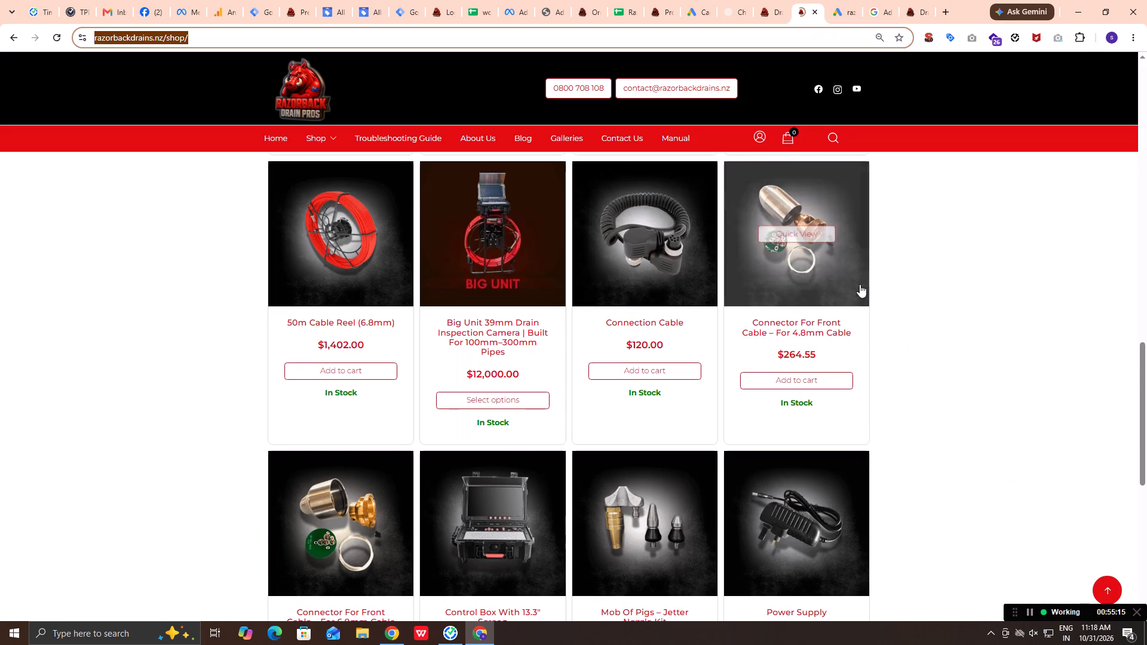
pyautogui.scroll(-2, 860, 284)
pyautogui.scroll(11, 860, 284)
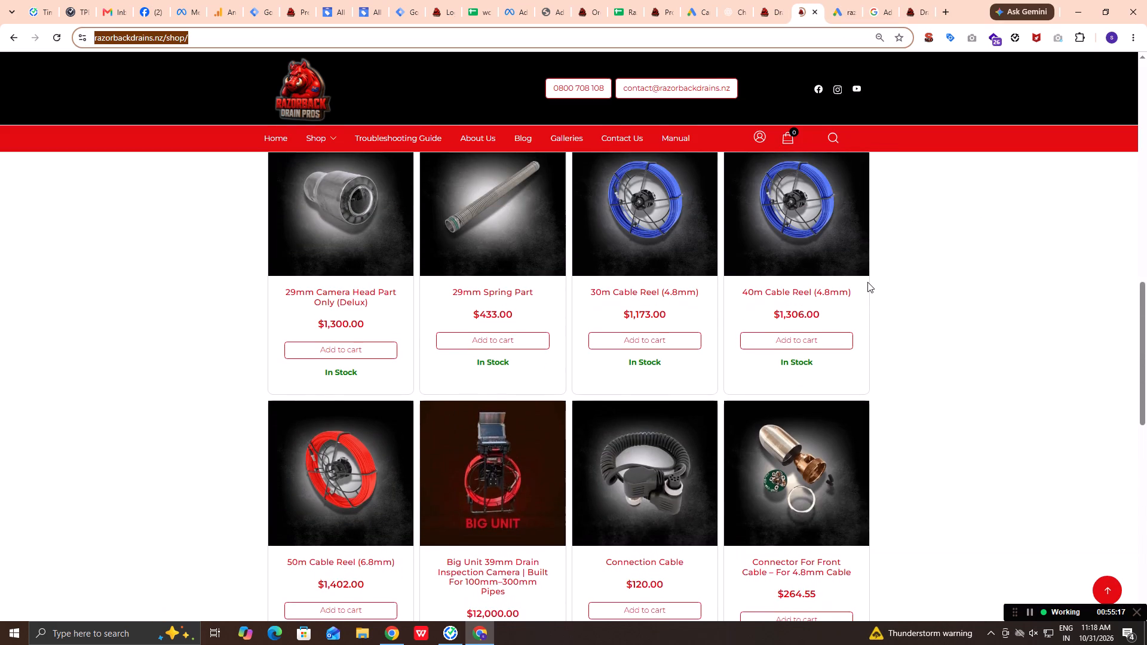
pyautogui.scroll(5, 867, 282)
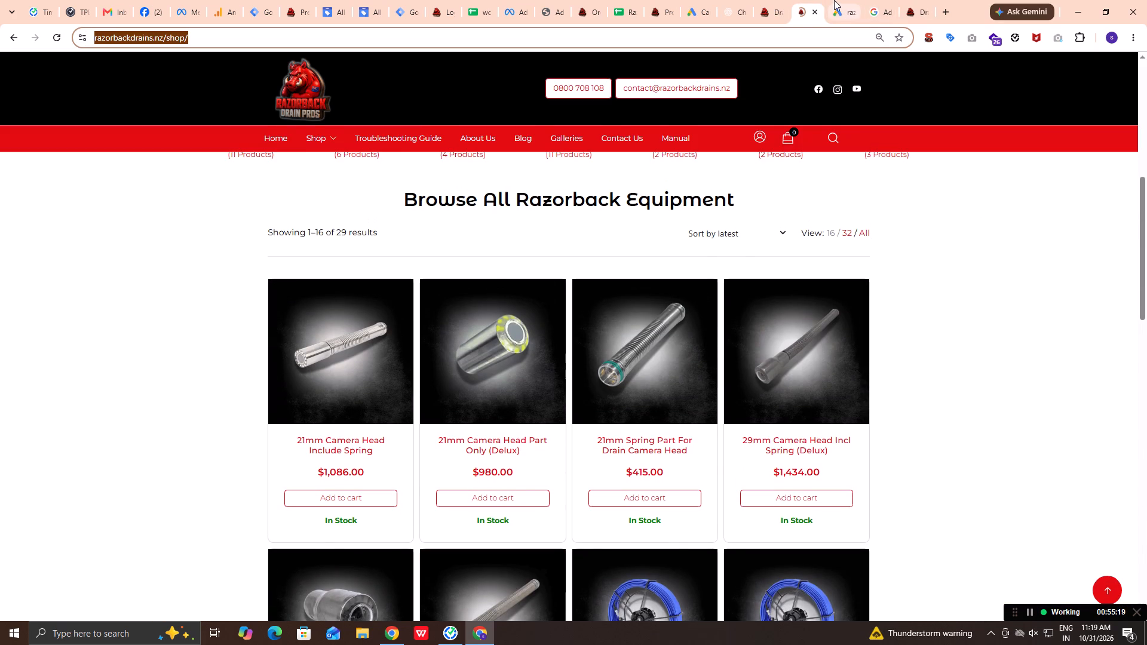
# Go through the first asset library page again for unselected images that match the shop's products.
pyautogui.click(834, 0)
pyautogui.scroll(3, 843, 390)
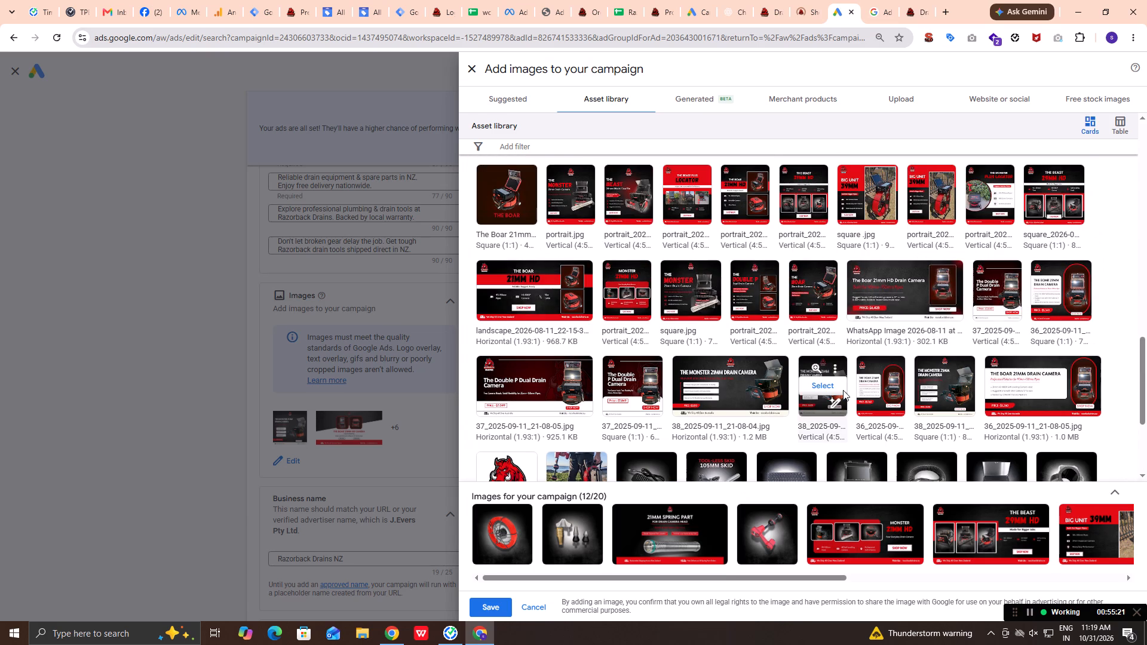
pyautogui.scroll(2, 843, 390)
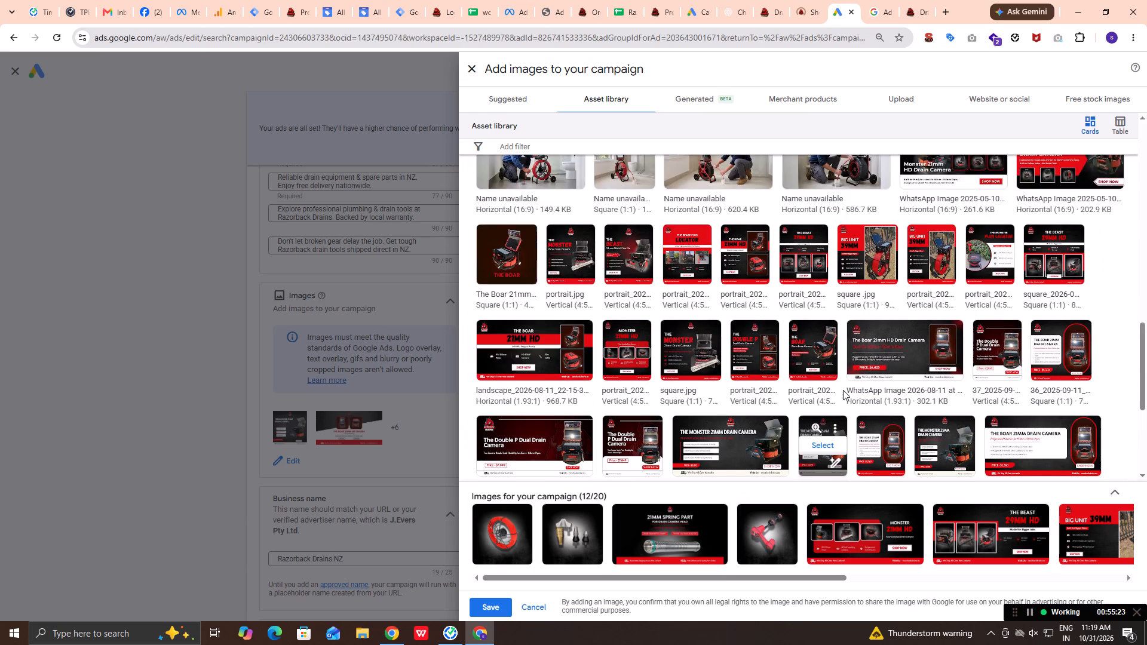
pyautogui.scroll(4, 843, 390)
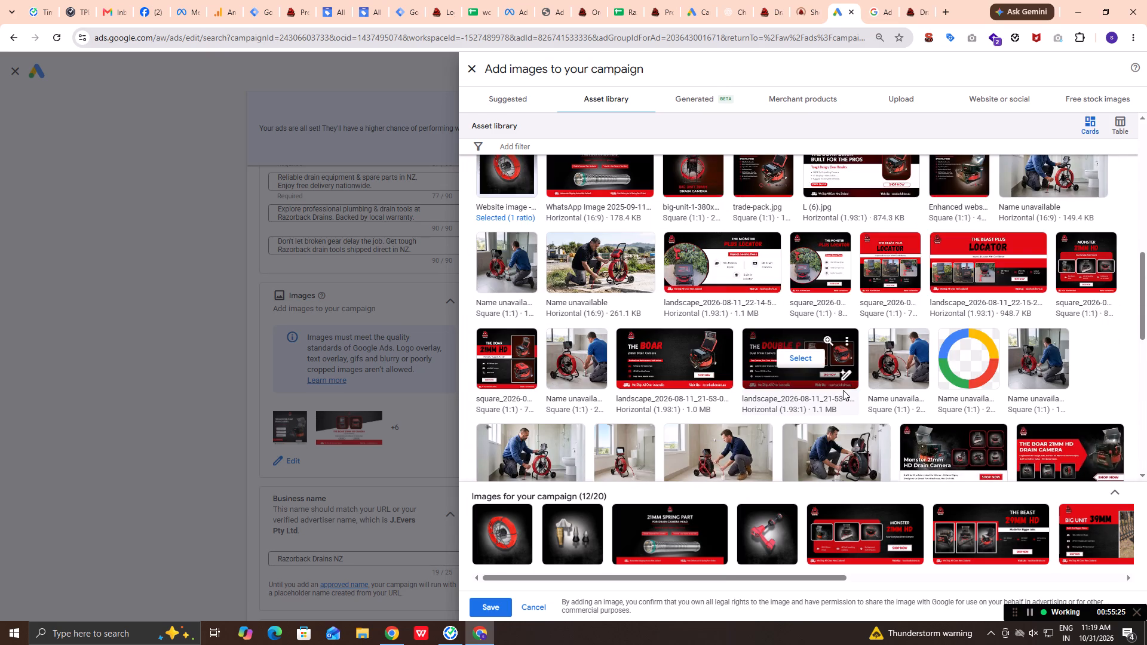
pyautogui.scroll(3, 843, 390)
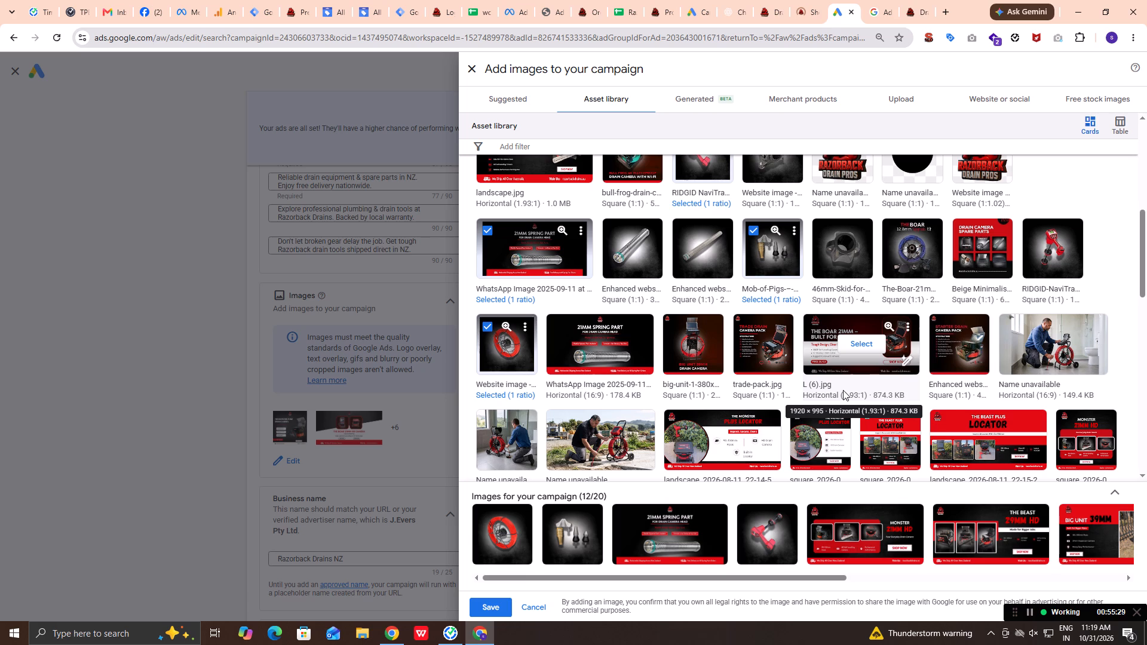
pyautogui.scroll(5, 843, 390)
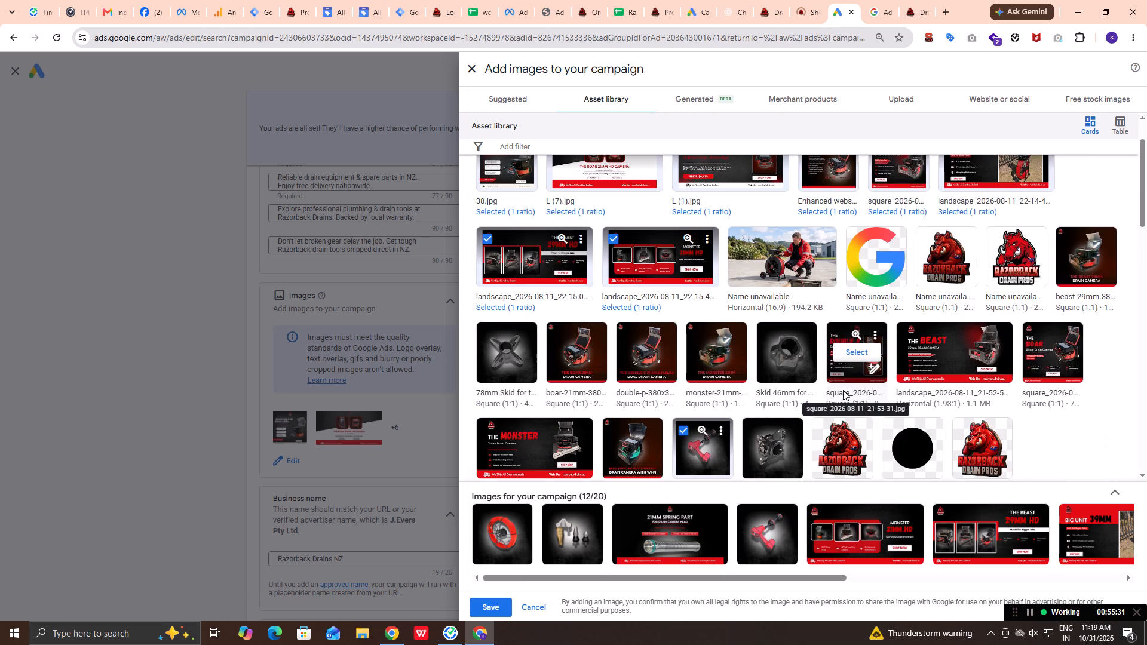
pyautogui.scroll(2, 843, 390)
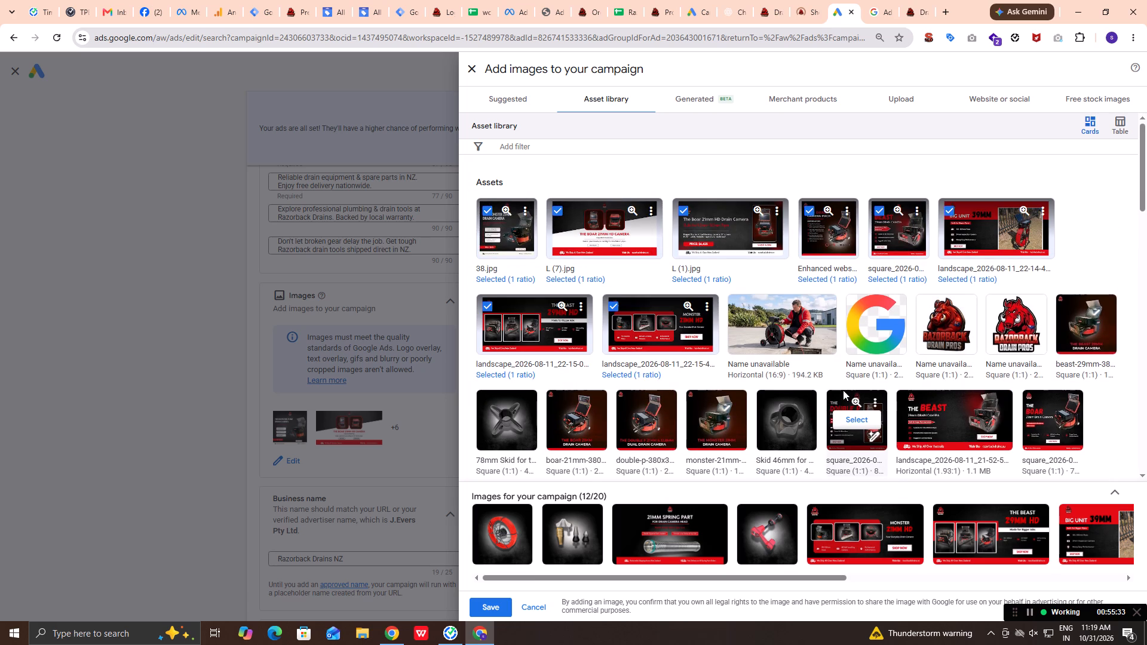
pyautogui.scroll(-9, 843, 390)
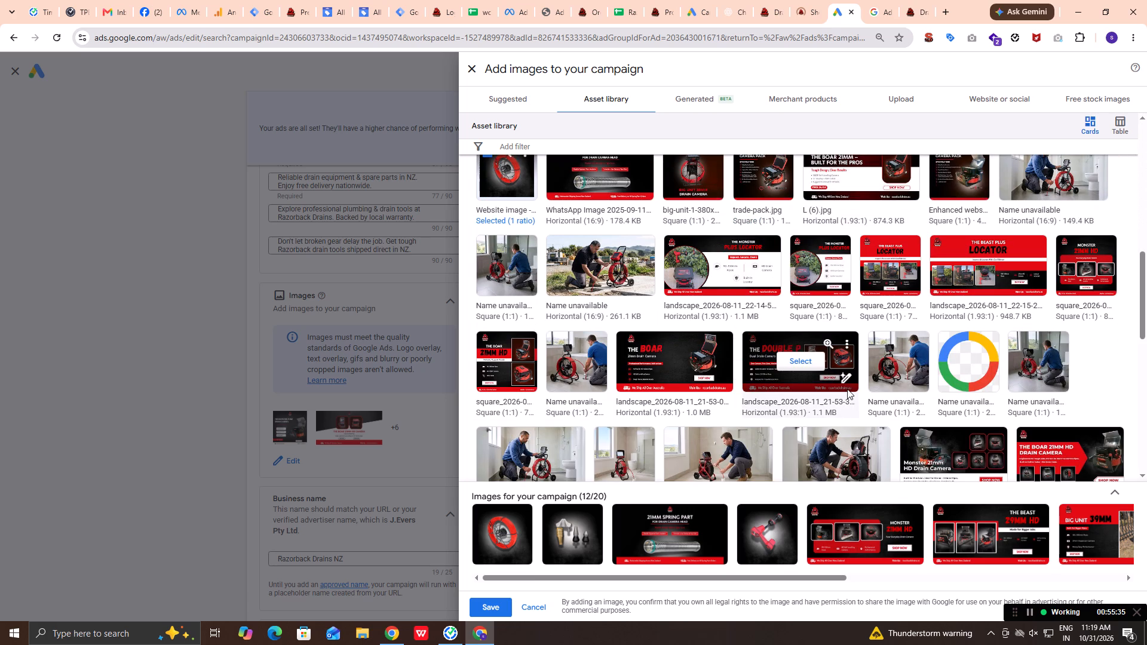
pyautogui.scroll(-3, 793, 356)
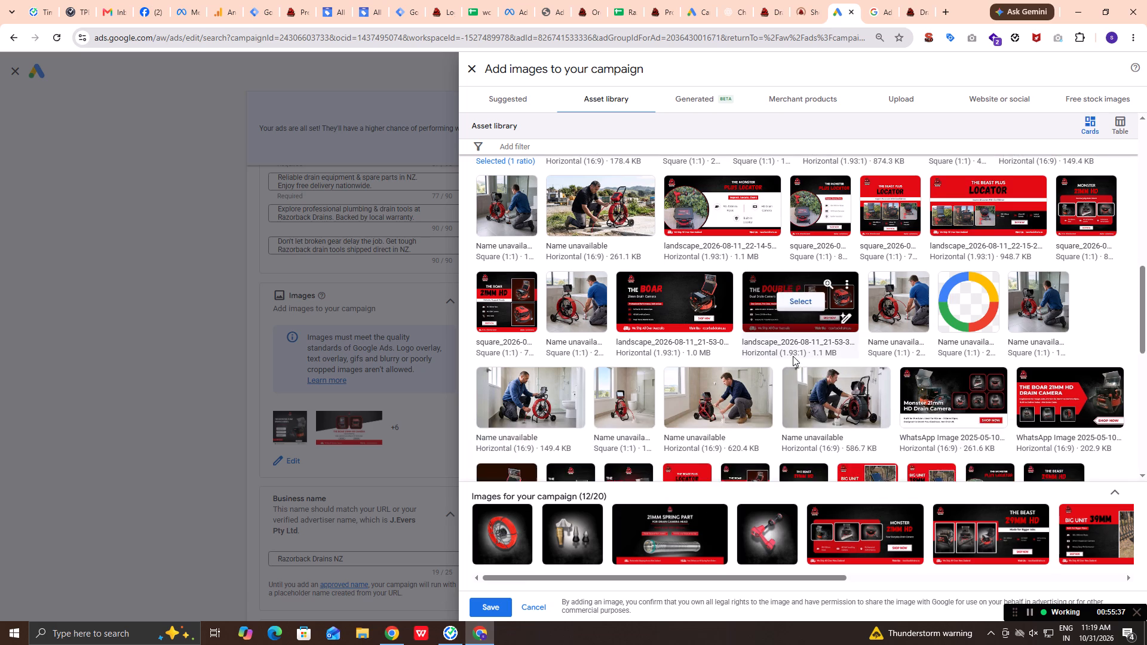
pyautogui.scroll(-4, 793, 356)
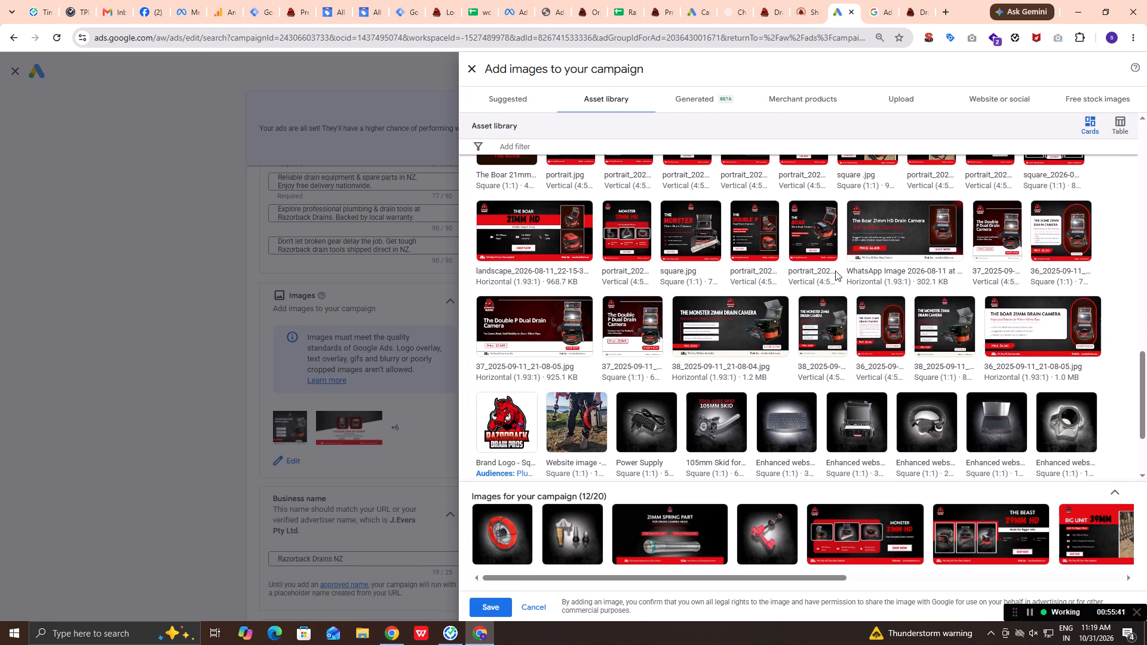
# Recheck the shop page's products, then add the square black connection cable image to the campaign images.
pyautogui.click(789, 0)
pyautogui.click(816, 1)
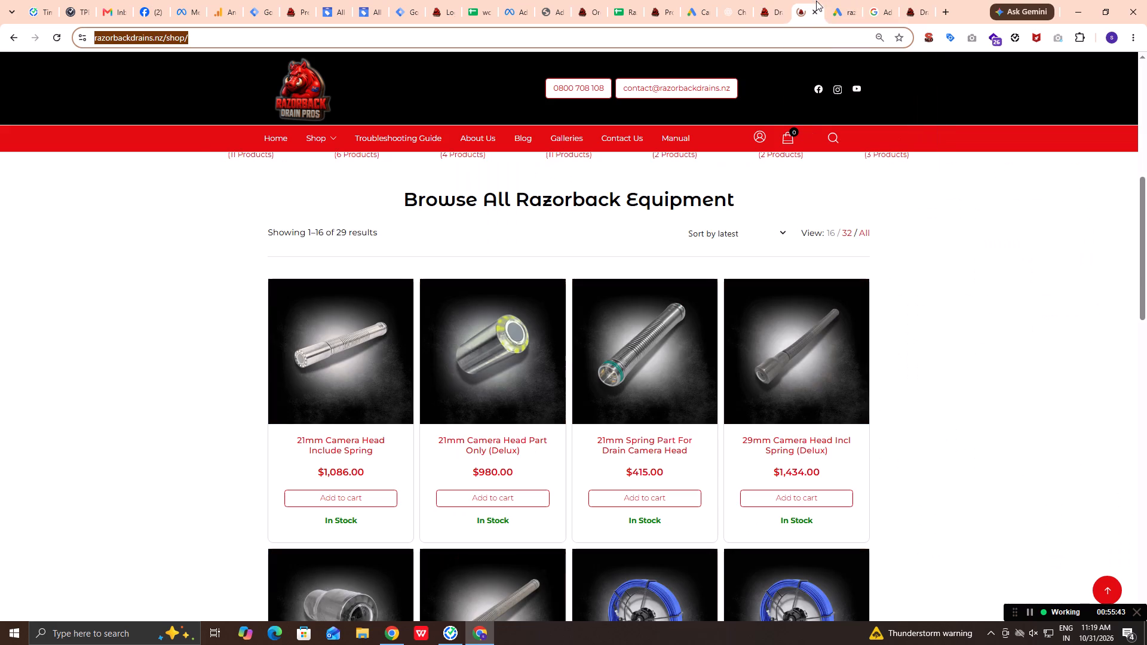
pyautogui.scroll(-6, 778, 330)
pyautogui.scroll(1, 778, 330)
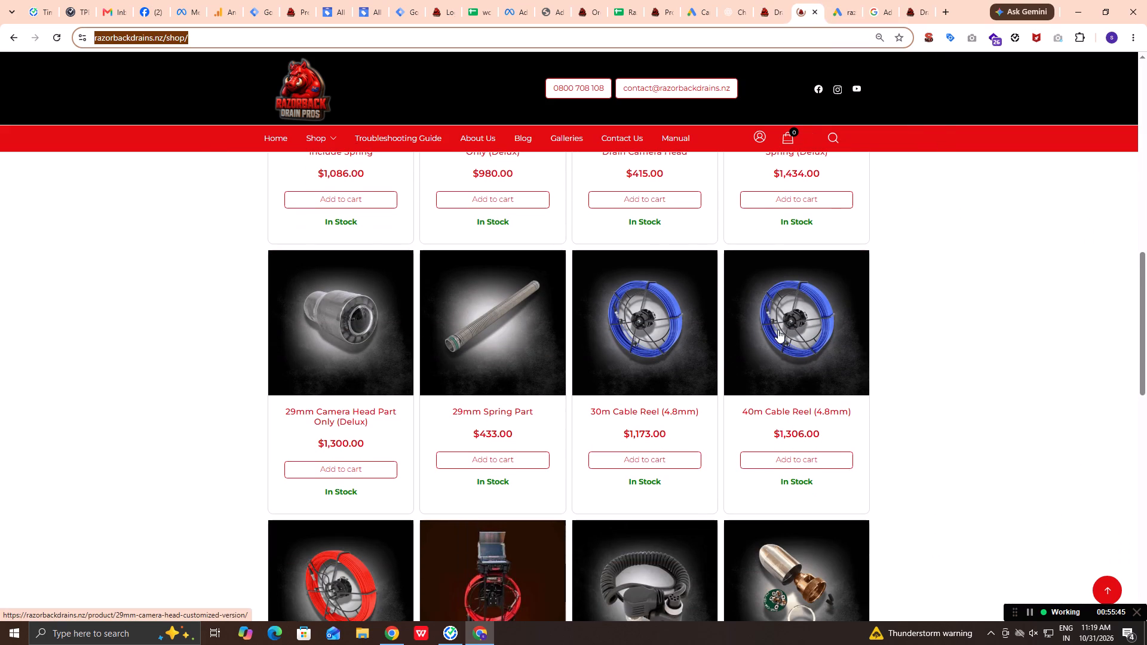
pyautogui.click(832, 0)
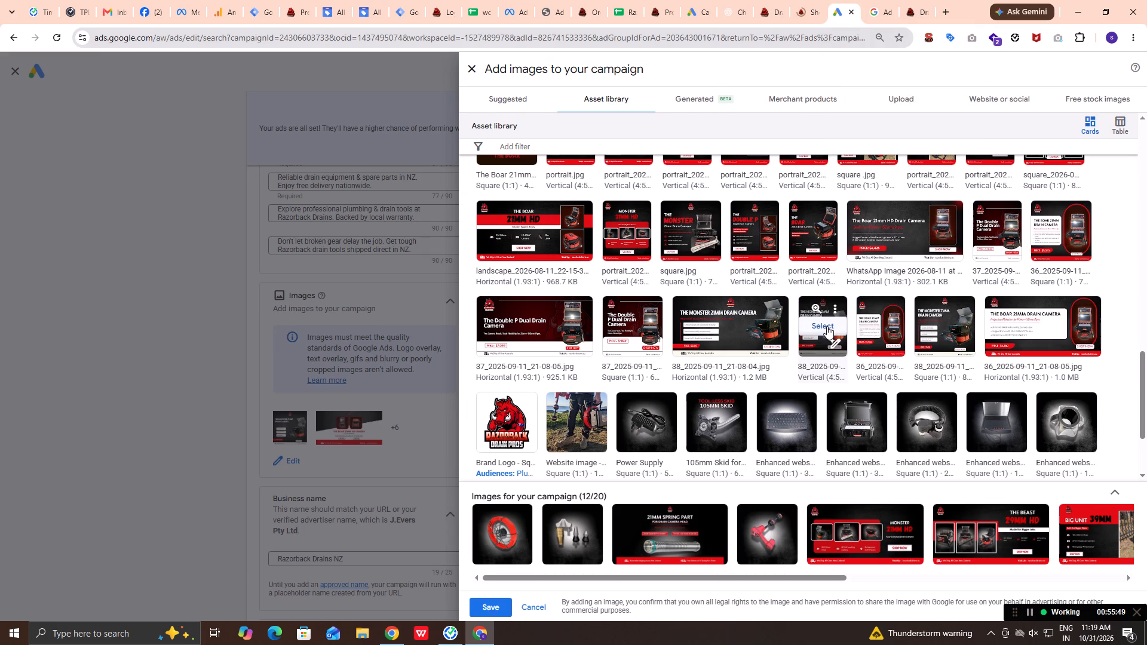
pyautogui.scroll(-1, 827, 326)
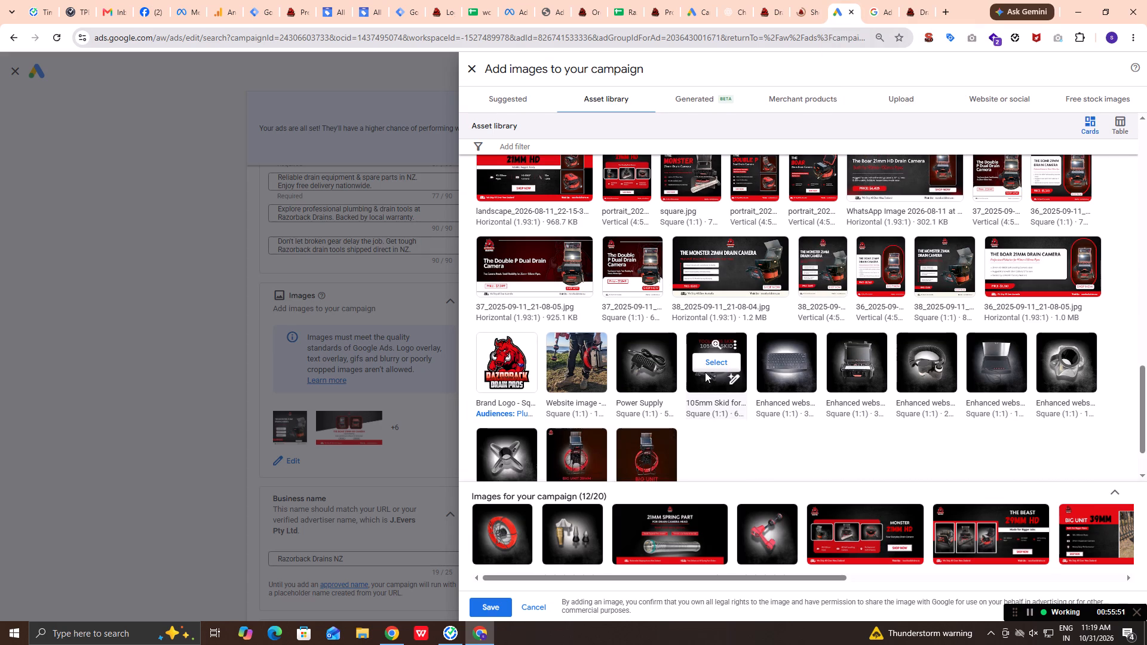
pyautogui.click(924, 363)
# From the second asset library page, add the blue cable reel image with only its square crop and save the campaign images.
pyautogui.scroll(-1, 924, 363)
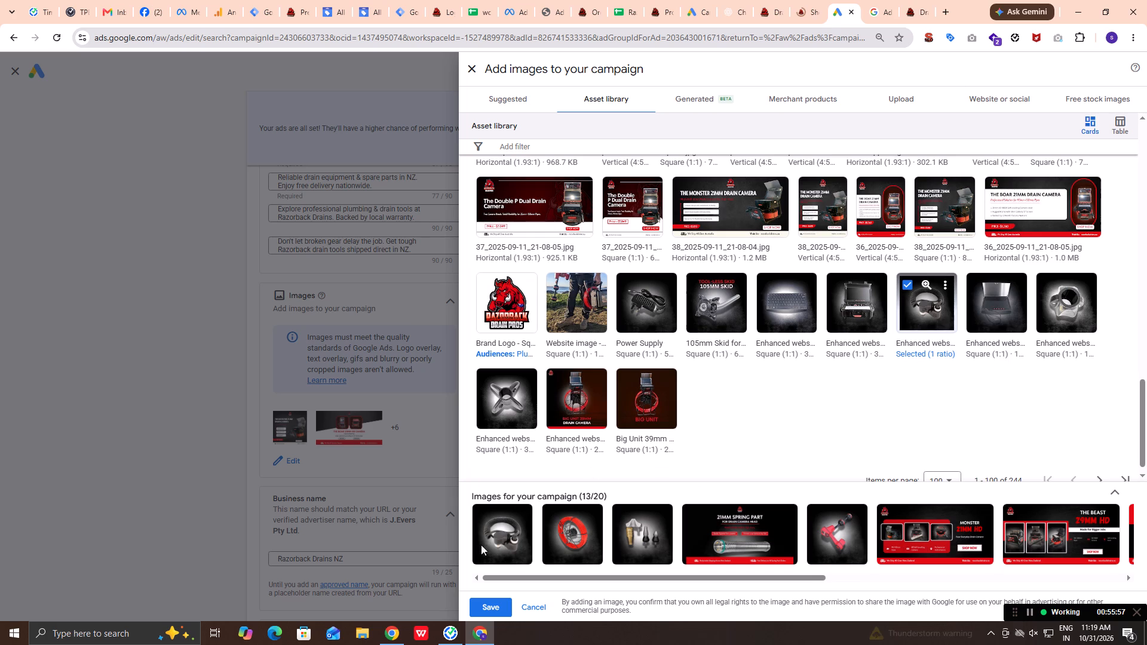
pyautogui.scroll(-2, 1001, 386)
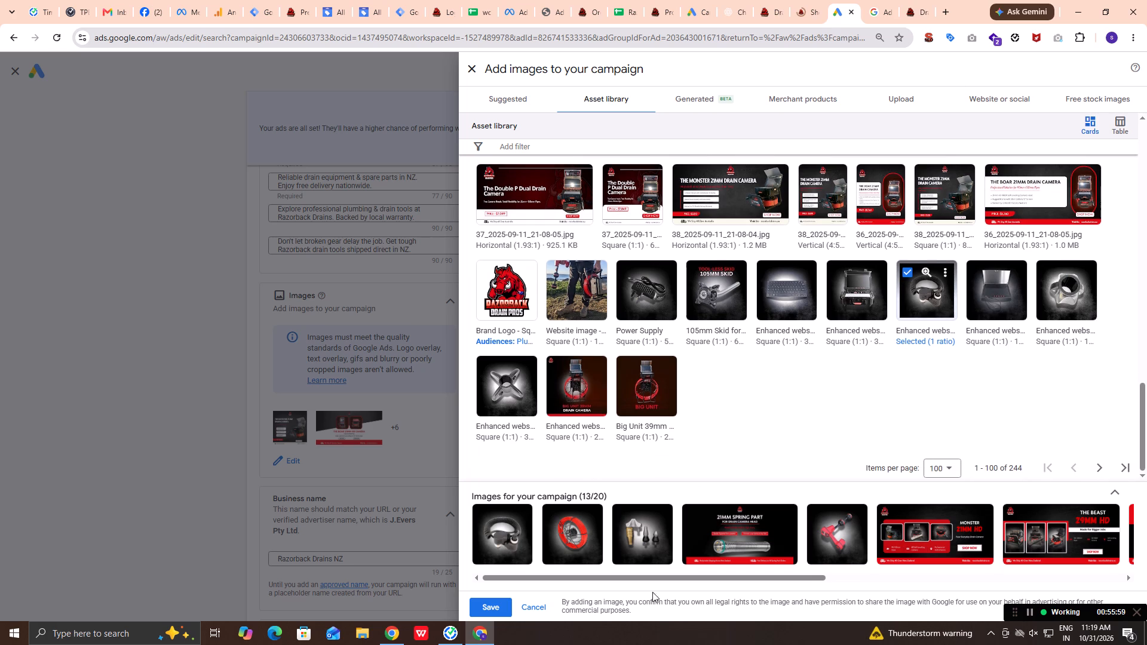
pyautogui.click(798, 3)
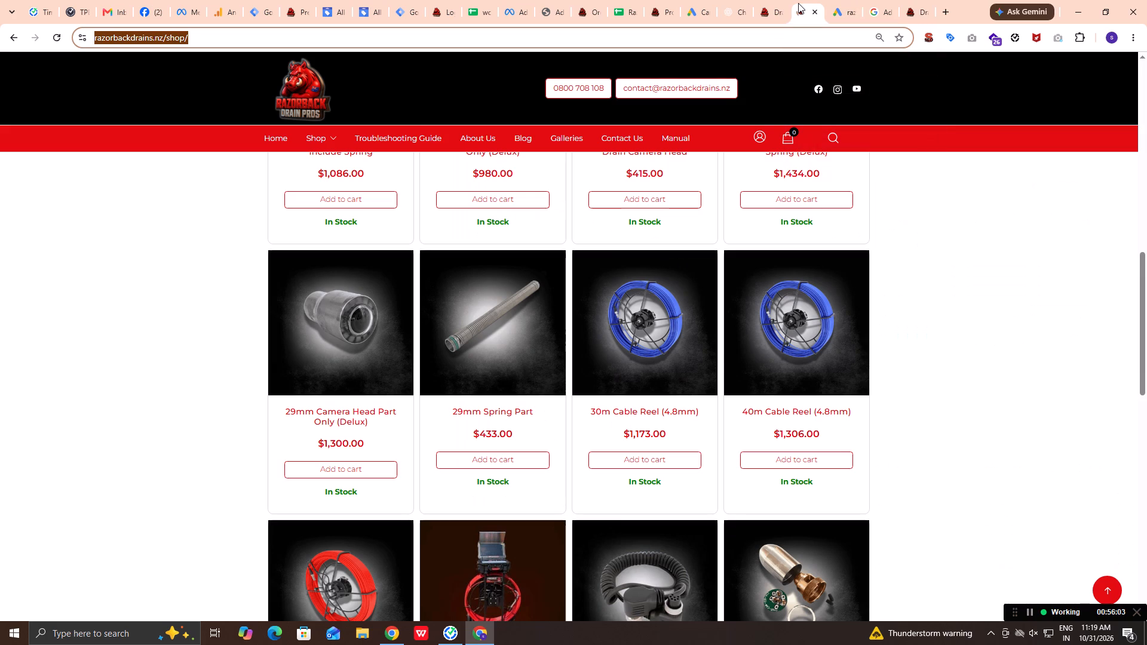
pyautogui.scroll(3, 807, 380)
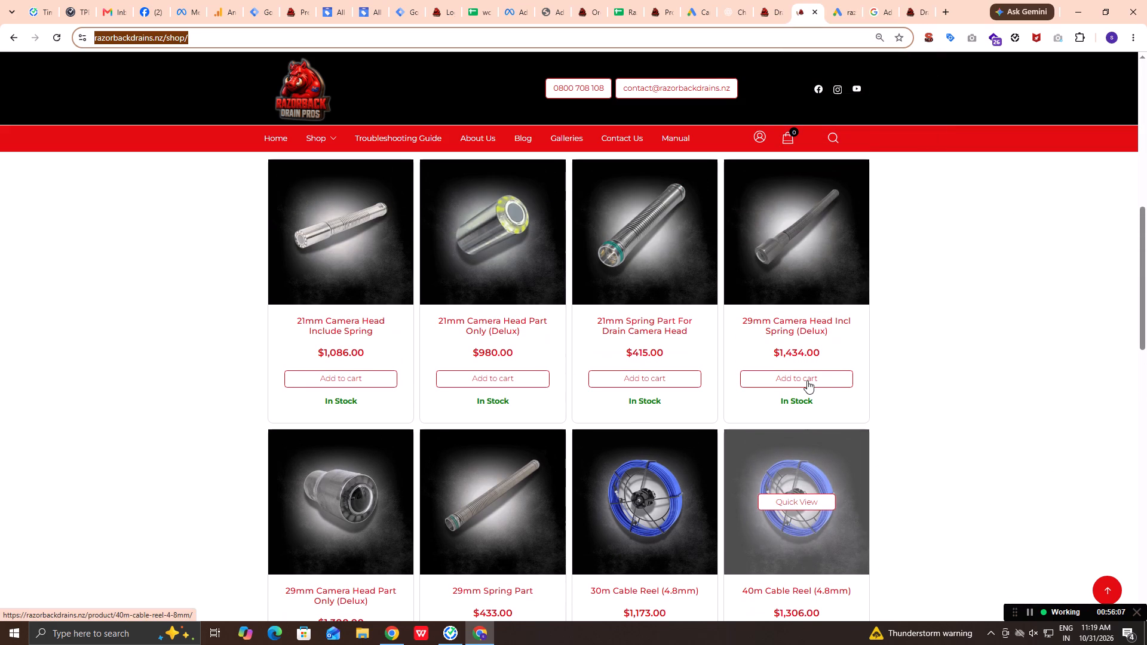
pyautogui.click(848, 2)
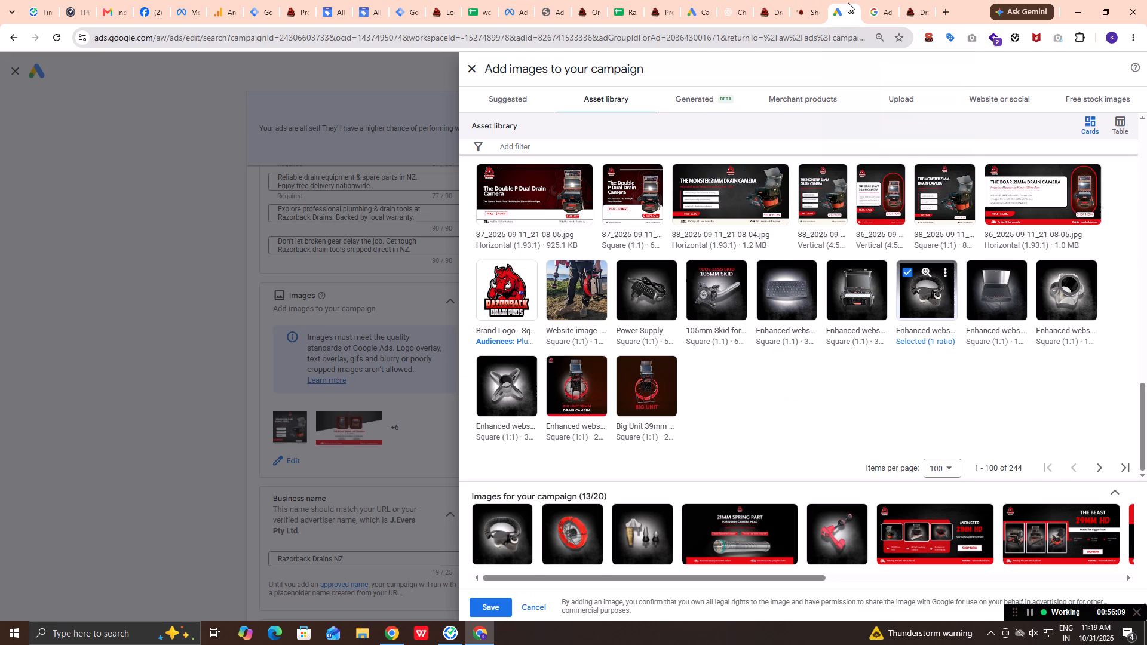
pyautogui.click(1096, 466)
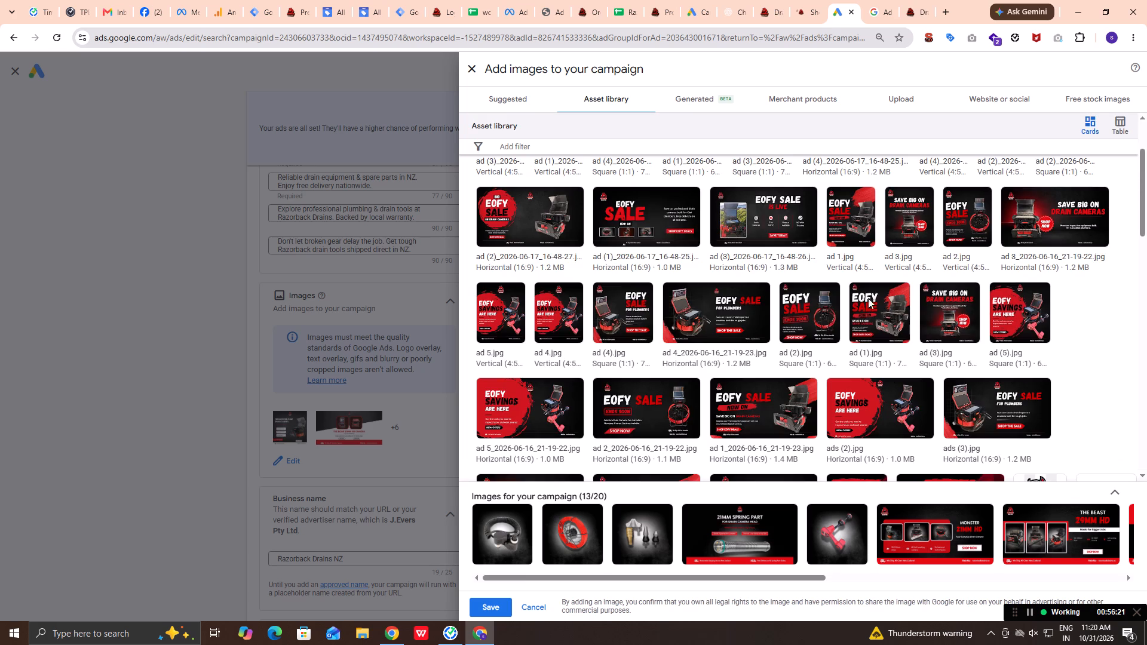
pyautogui.scroll(4, 844, 65)
pyautogui.scroll(2, 1041, 303)
pyautogui.scroll(-2, 1041, 303)
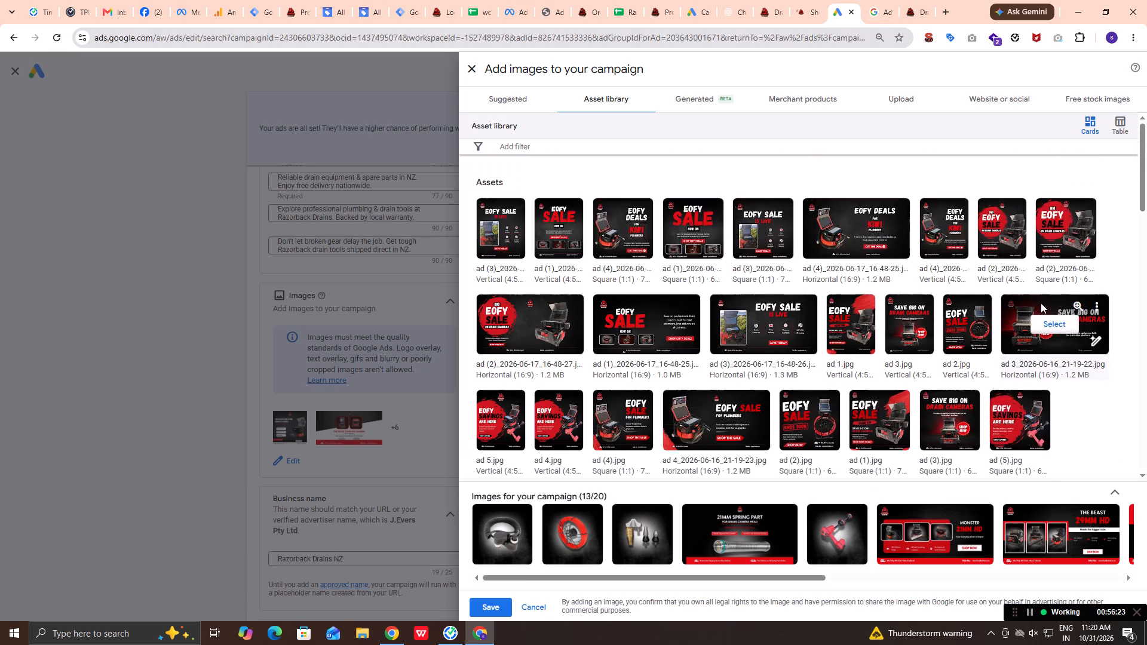
pyautogui.scroll(2, 1041, 303)
pyautogui.scroll(-15, 1041, 303)
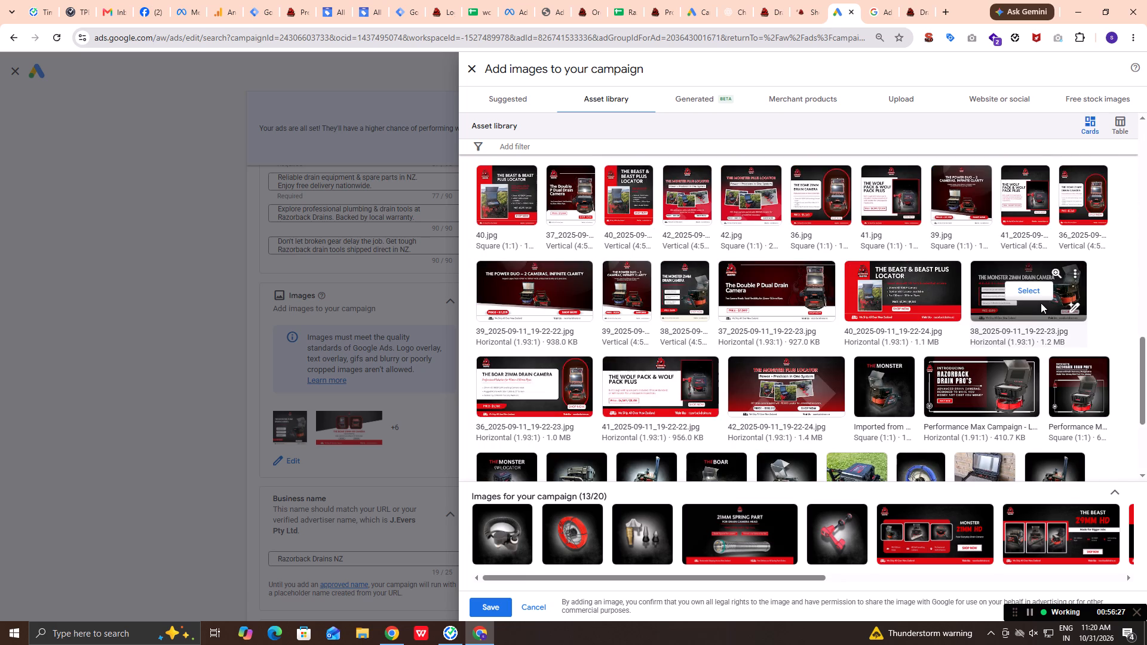
pyautogui.scroll(-2, 1041, 303)
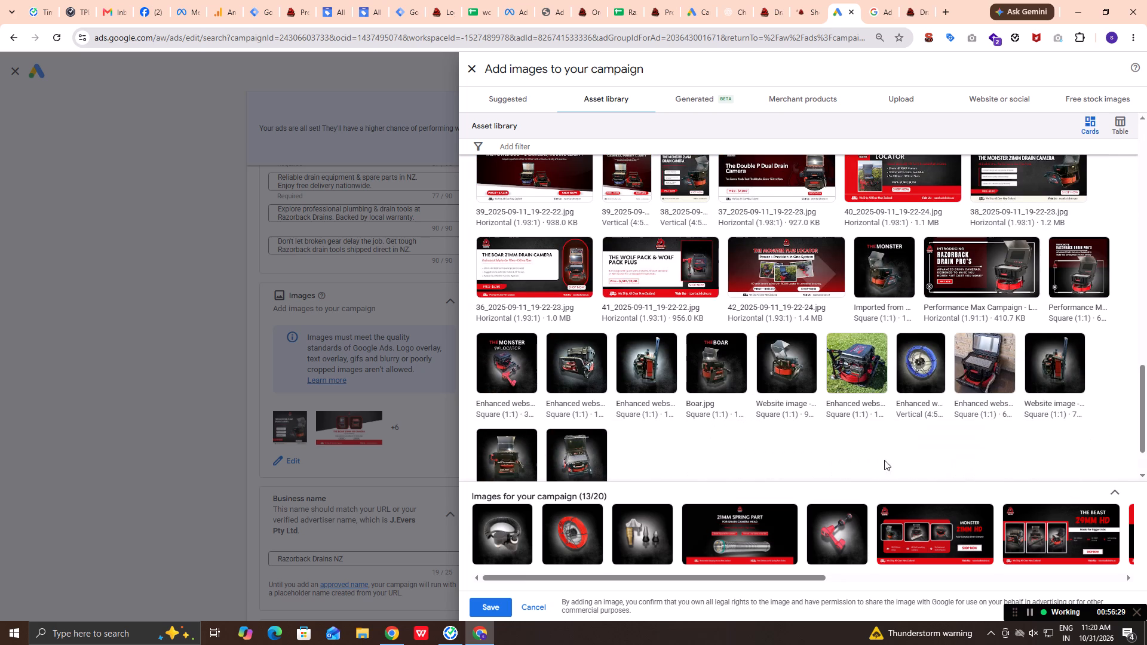
pyautogui.click(915, 371)
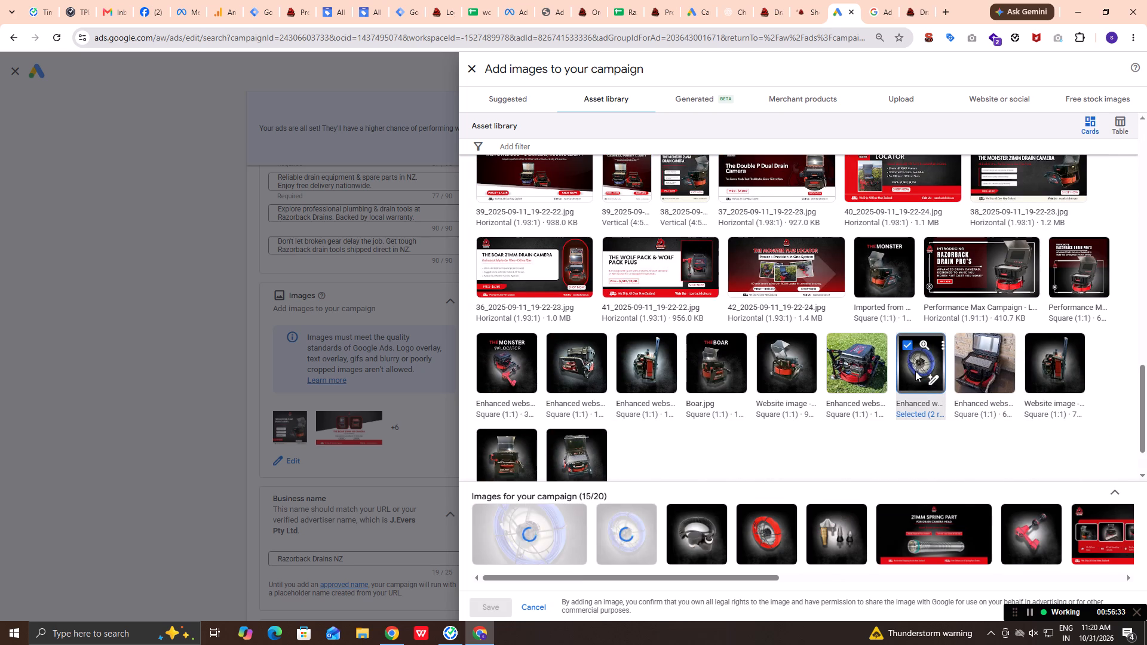
pyautogui.click(572, 509)
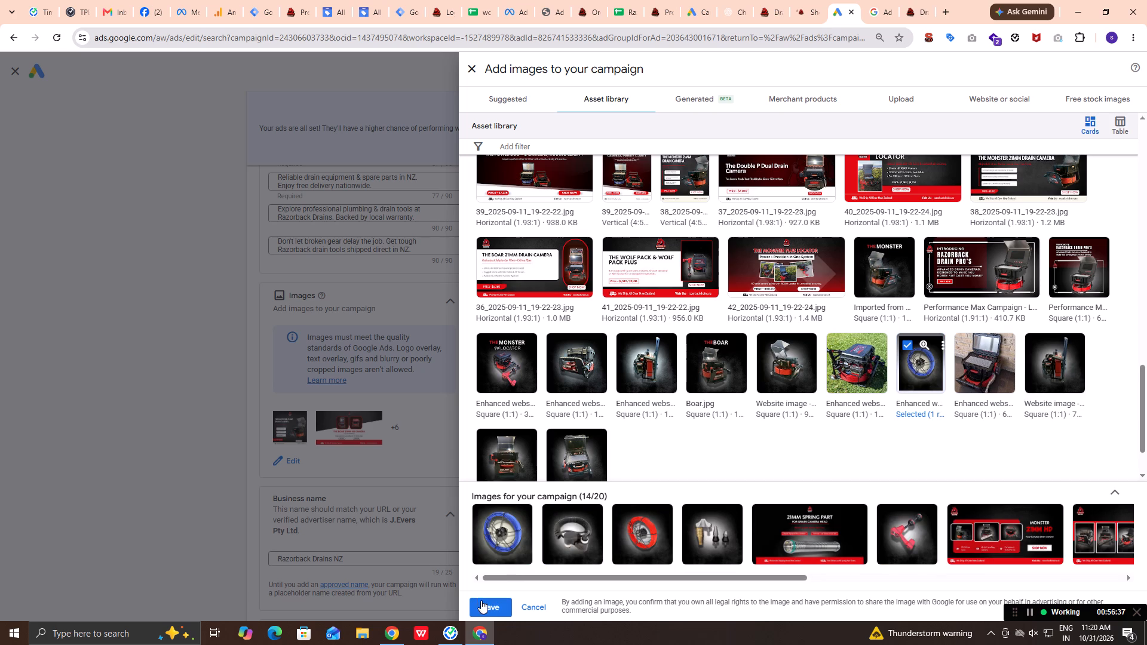
pyautogui.click(487, 605)
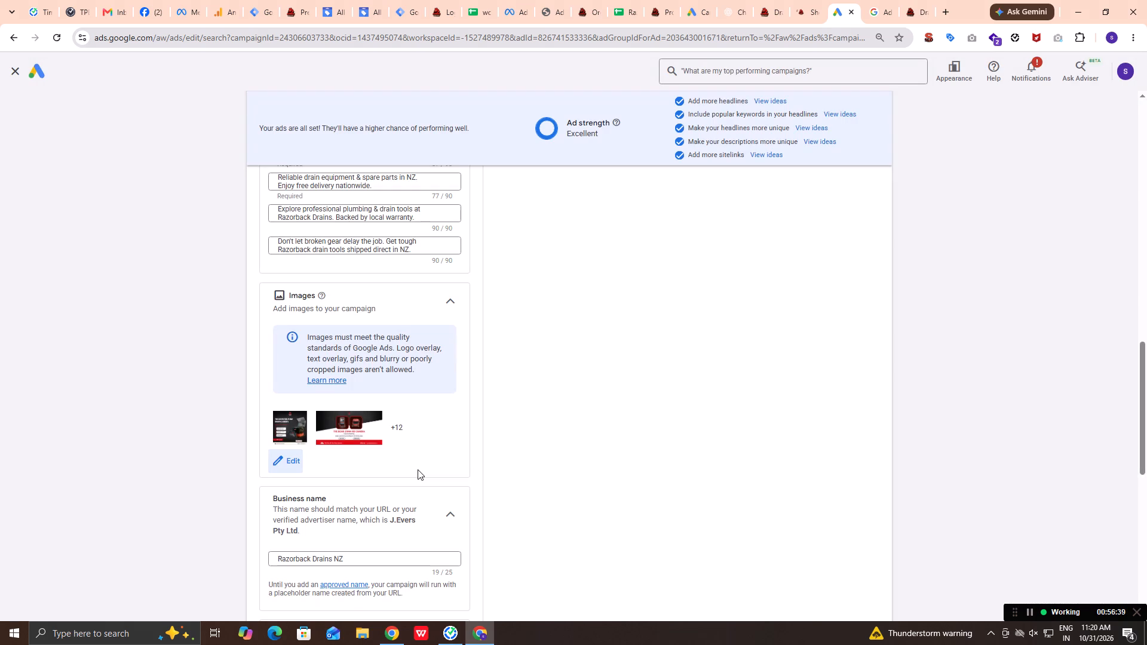
# Save the edited Drain Equipment responsive search ad.
pyautogui.scroll(-8, 418, 469)
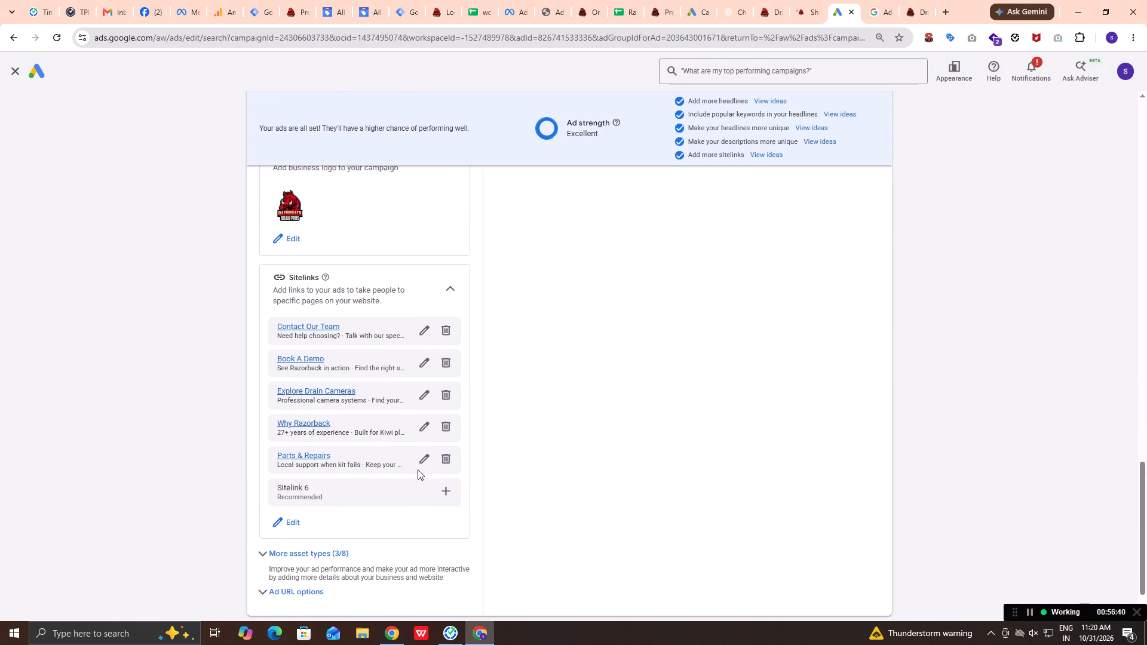
pyautogui.scroll(-4, 418, 469)
pyautogui.click(268, 578)
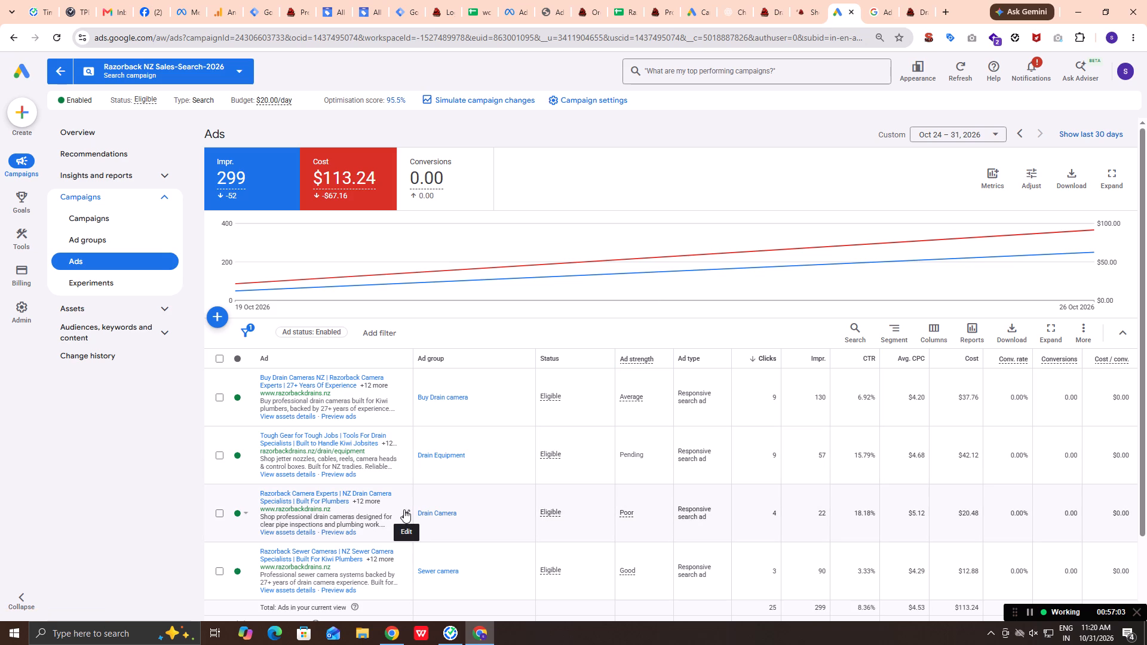
# Open the Drain Camera ad group's responsive search ad for editing.
pyautogui.scroll(-1, 407, 511)
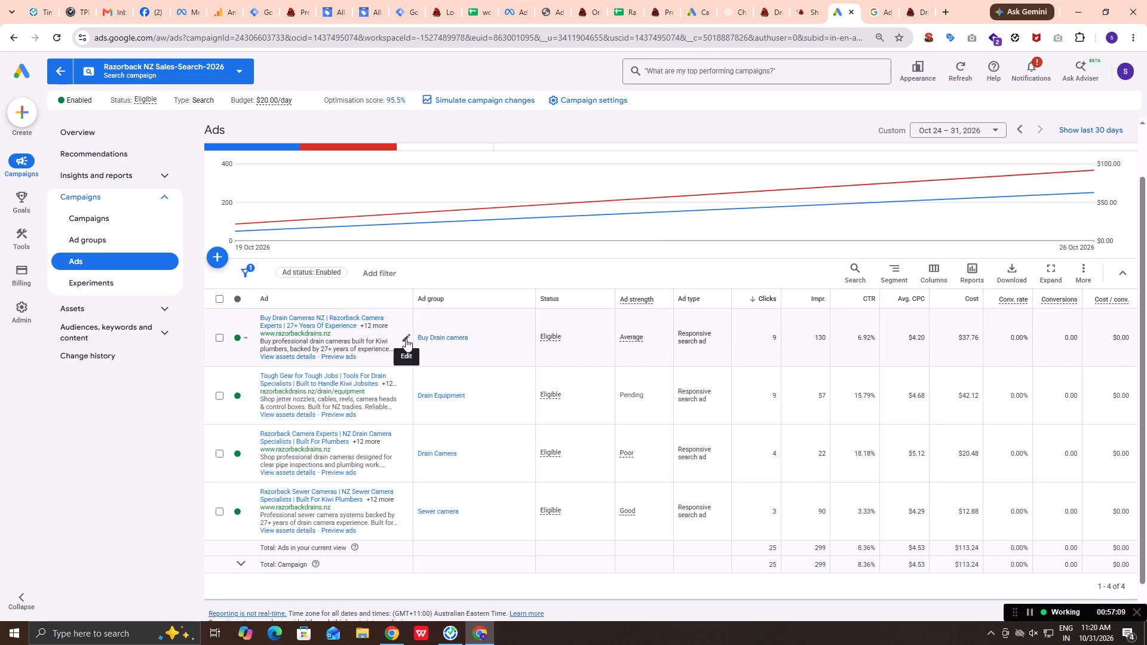
pyautogui.click(404, 452)
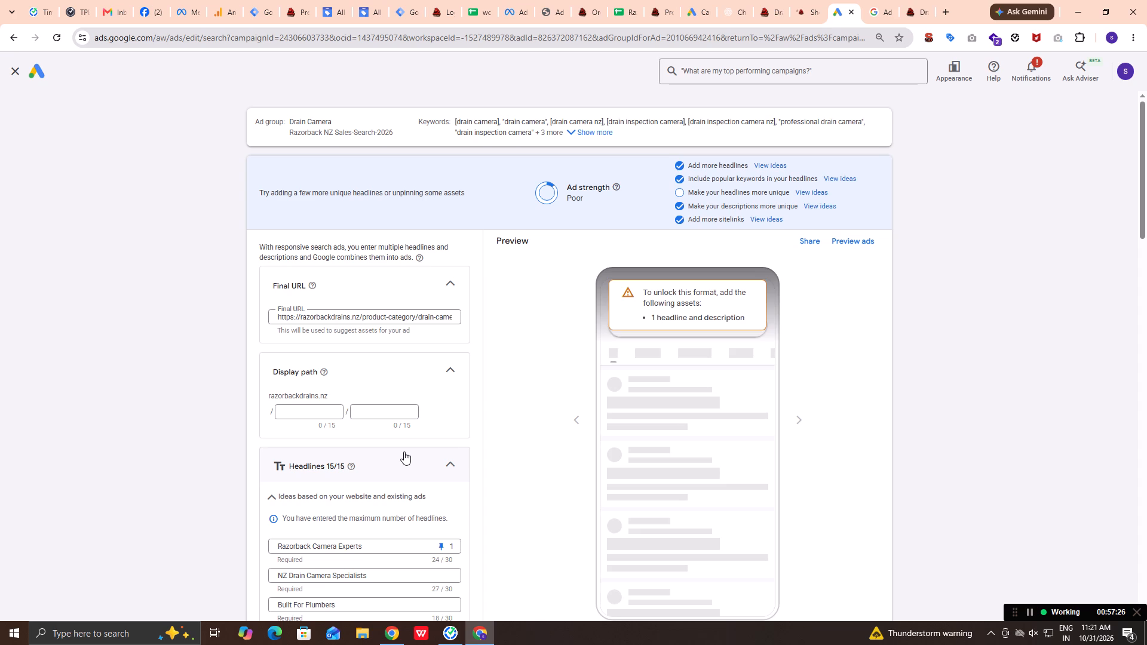
# Review the Drain Camera ad's display path, headlines, keyword suggestions, descriptions, images, business details and sitelinks for what needs improving.
pyautogui.scroll(-3, 404, 451)
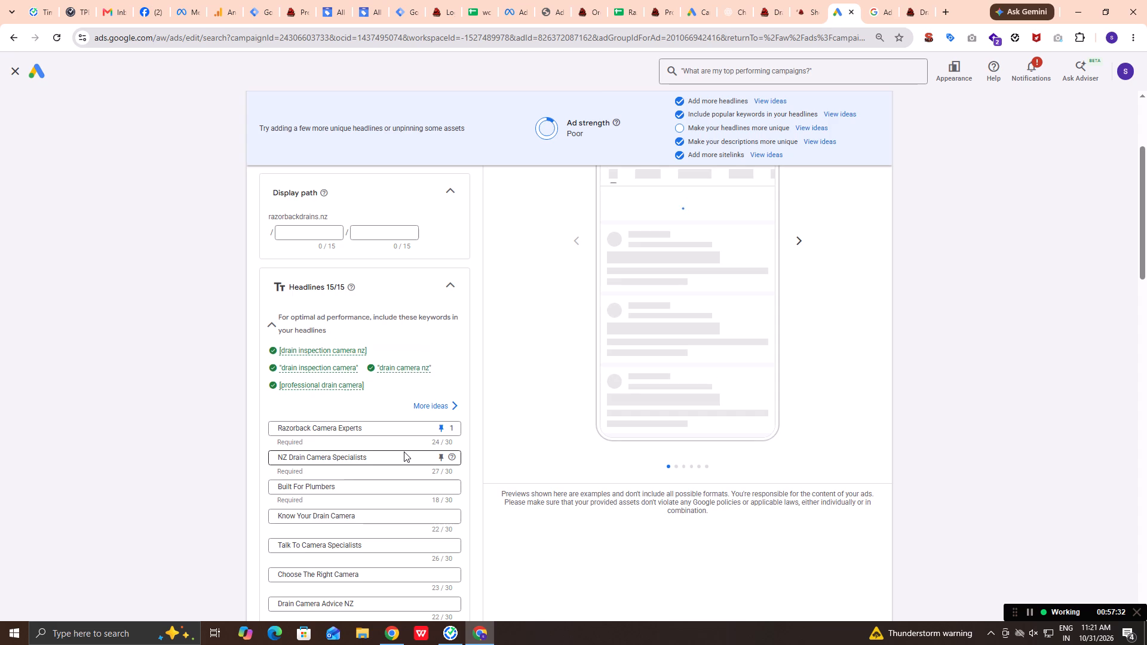
pyautogui.scroll(-4, 404, 451)
pyautogui.scroll(1, 404, 451)
pyautogui.scroll(-10, 404, 451)
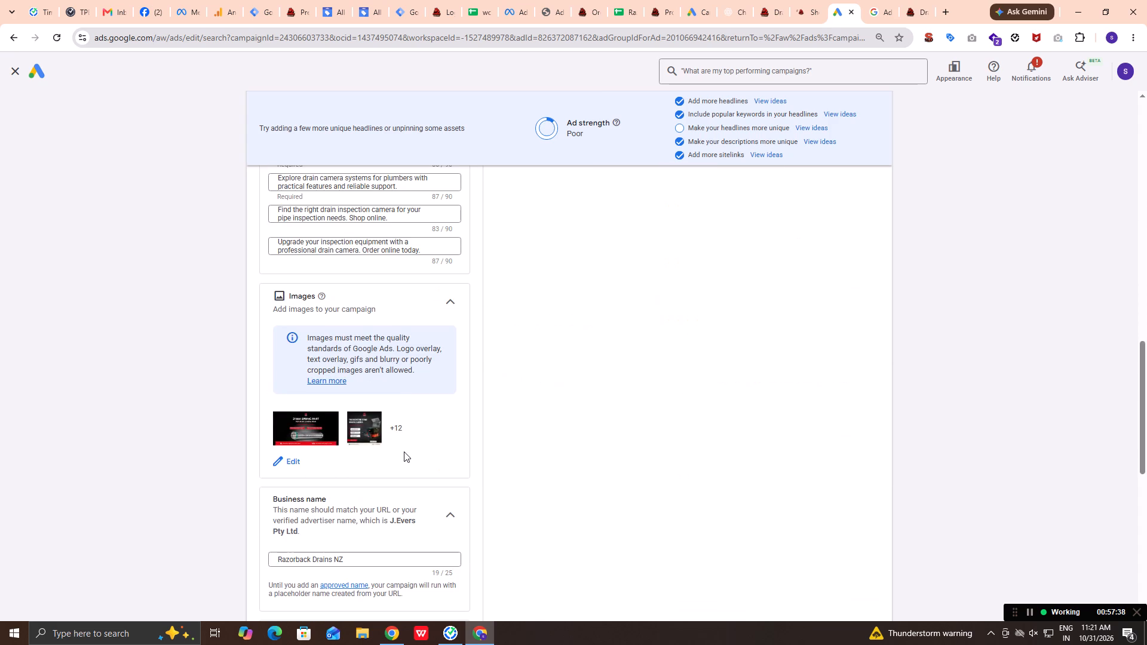
pyautogui.scroll(-7, 404, 451)
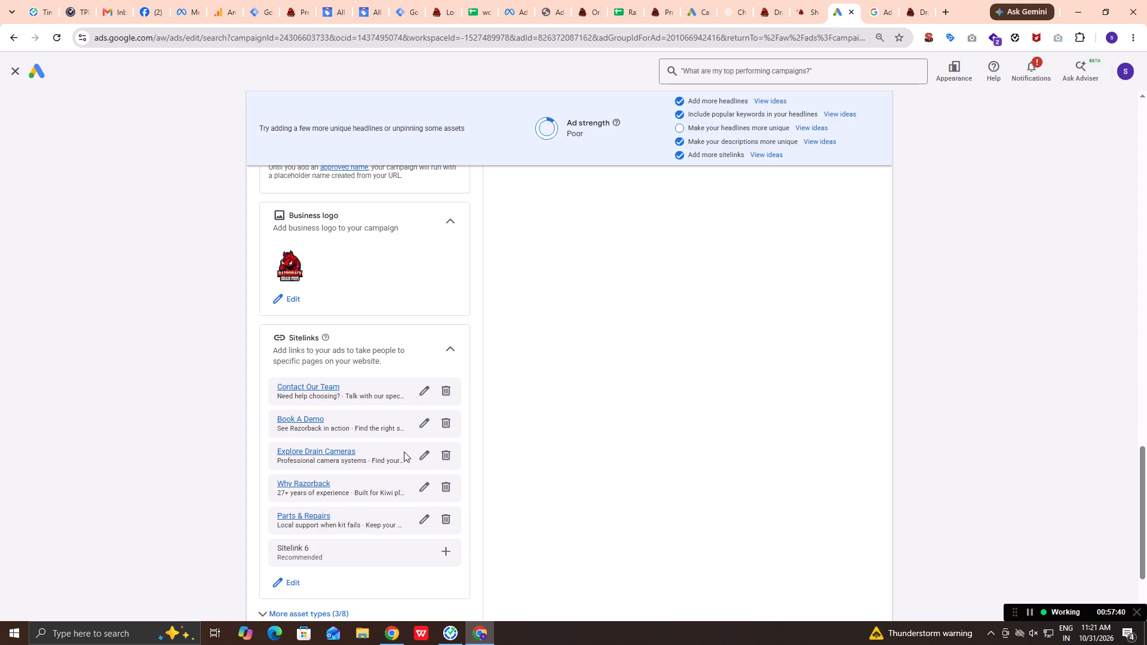
pyautogui.scroll(5, 404, 451)
pyautogui.scroll(-3, 404, 451)
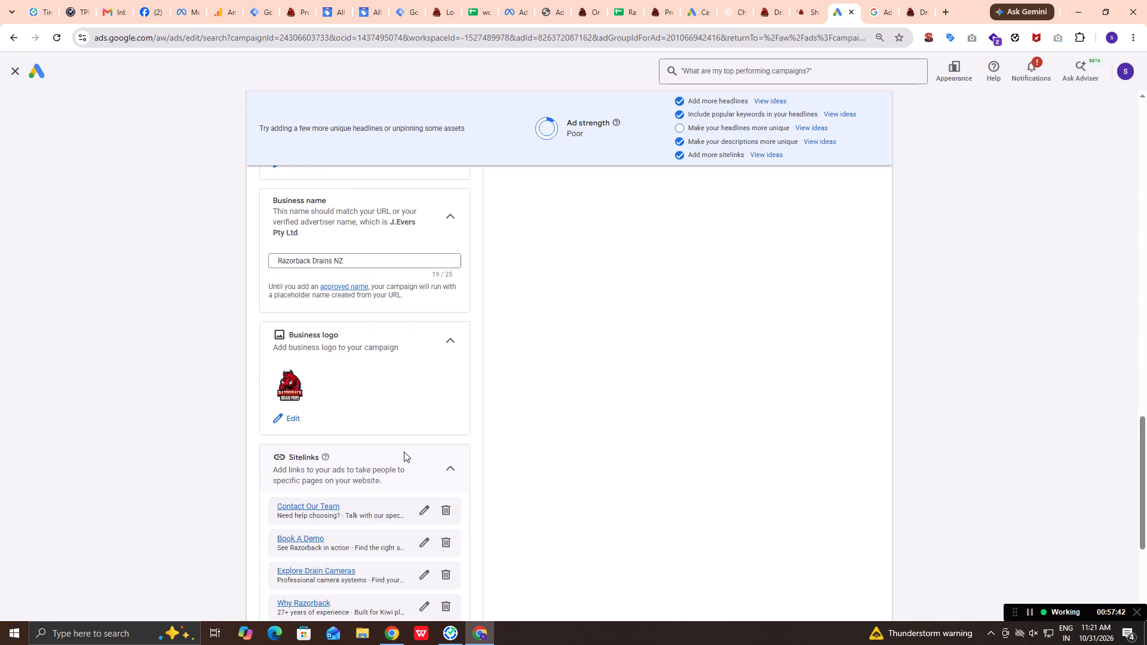
pyautogui.scroll(14, 404, 451)
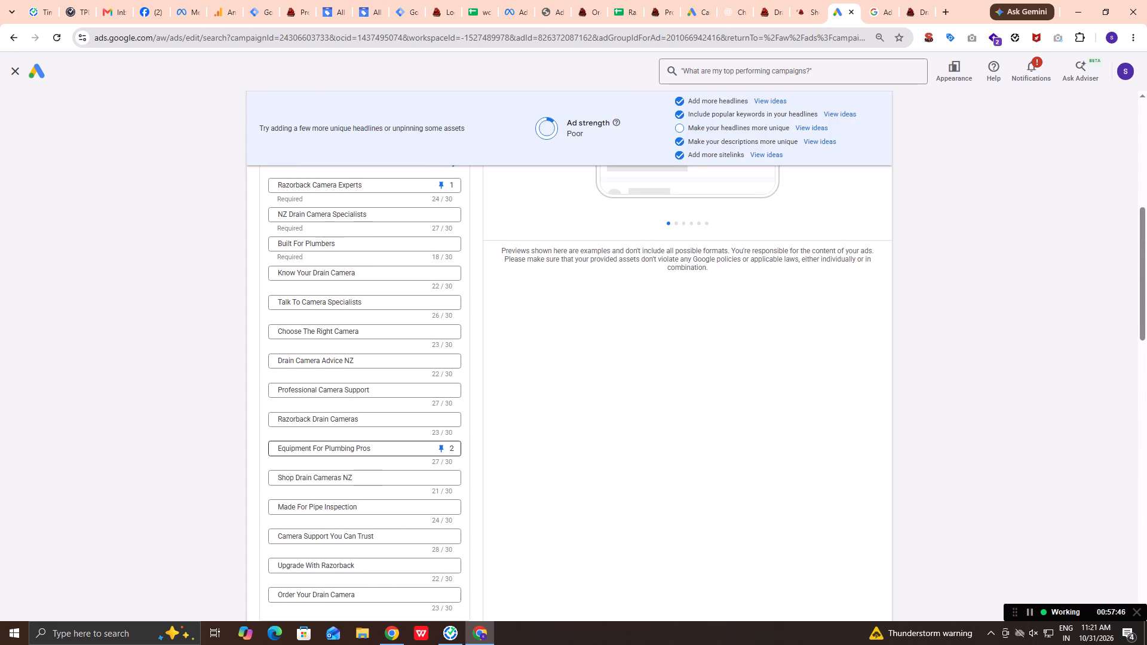
pyautogui.scroll(3, 404, 451)
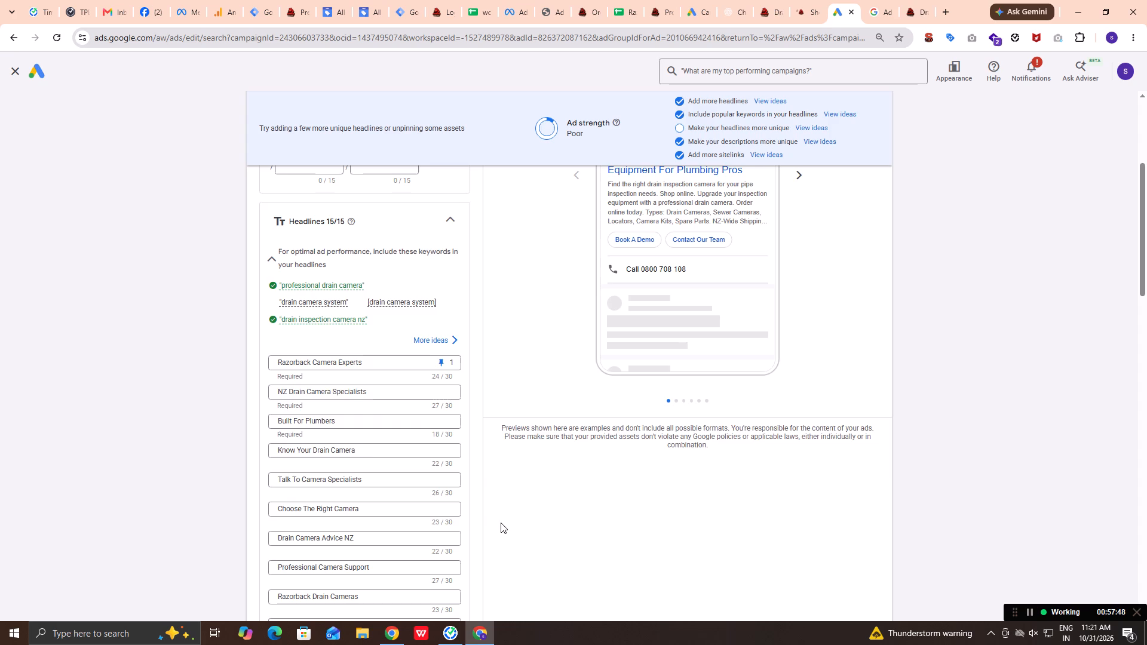
pyautogui.scroll(3, 326, 486)
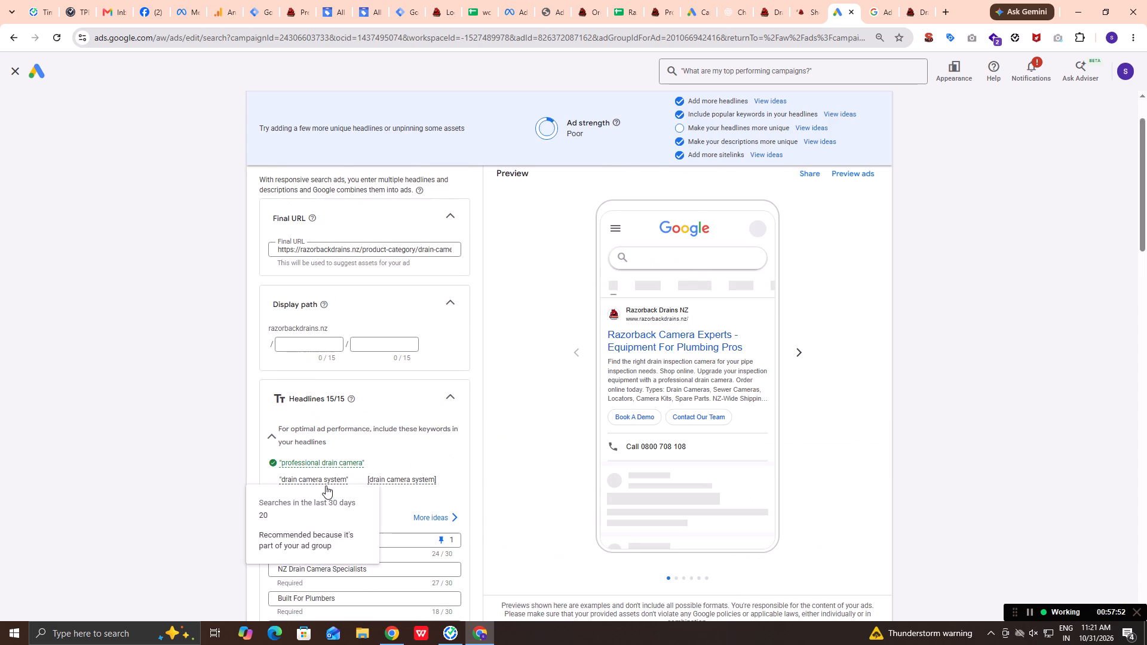